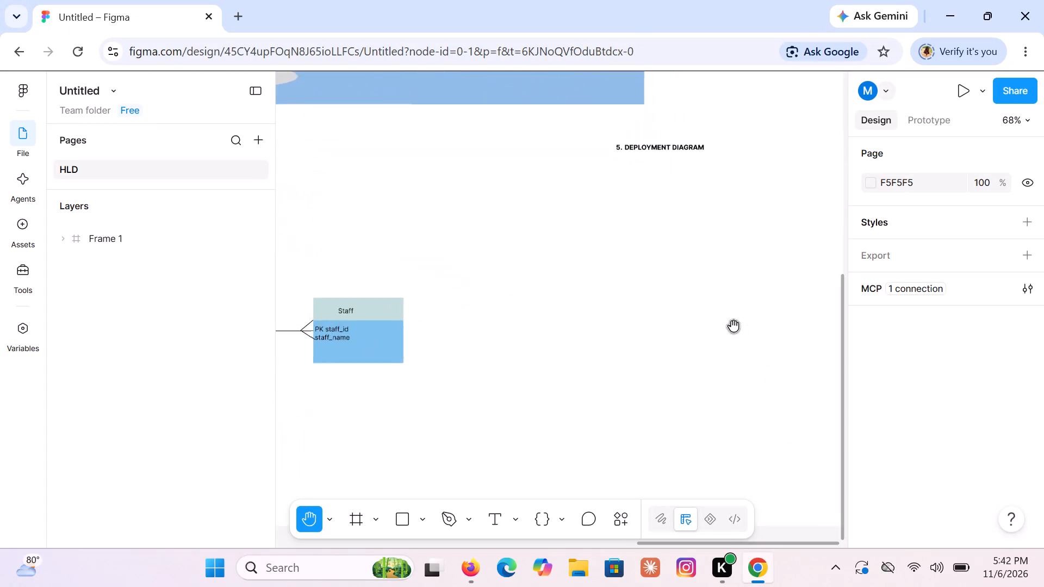
Draw a wide rectangle about 628 × 100 beneath the DEPLOYMENT DIAGRAM heading.
{"action": "key", "text": "Right"}
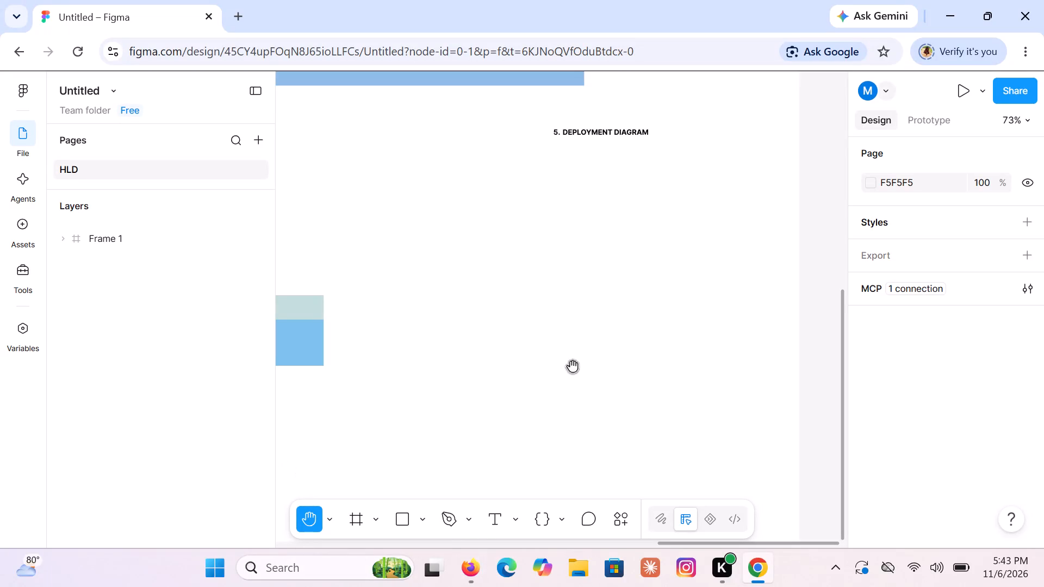
{"action": "left_click", "coordinate": [412, 525]}
{"action": "left_click", "coordinate": [497, 177]}
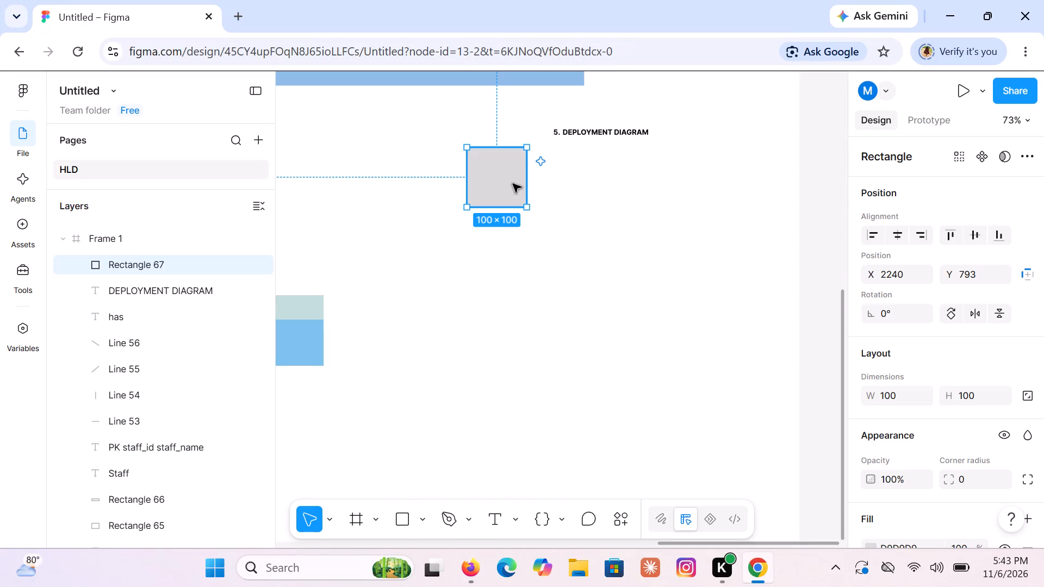
{"action": "left_click_drag", "start_coordinate": [513, 188], "coordinate": [522, 206]}
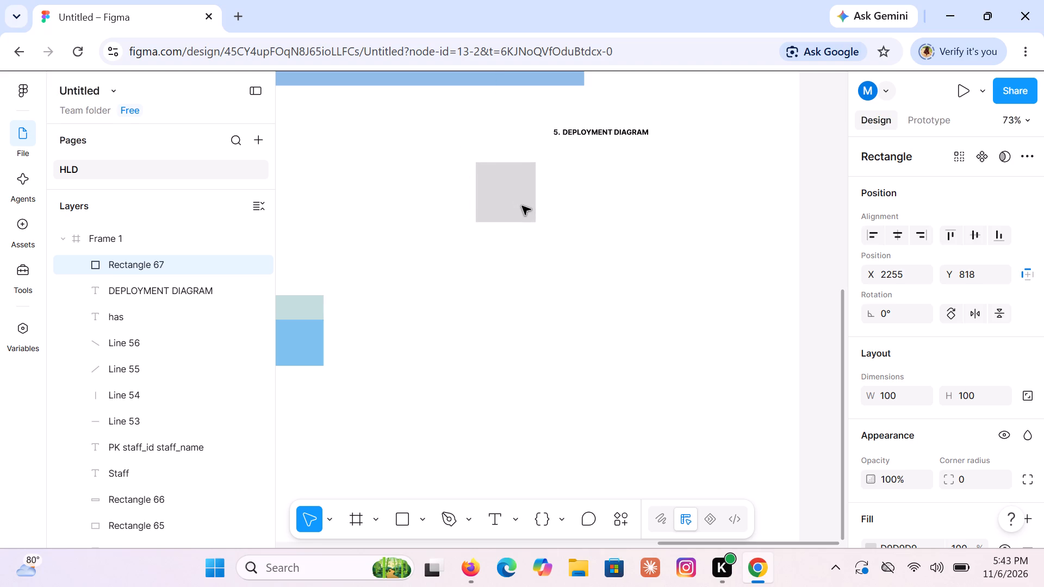
{"action": "left_click_drag", "start_coordinate": [522, 206], "coordinate": [521, 207]}
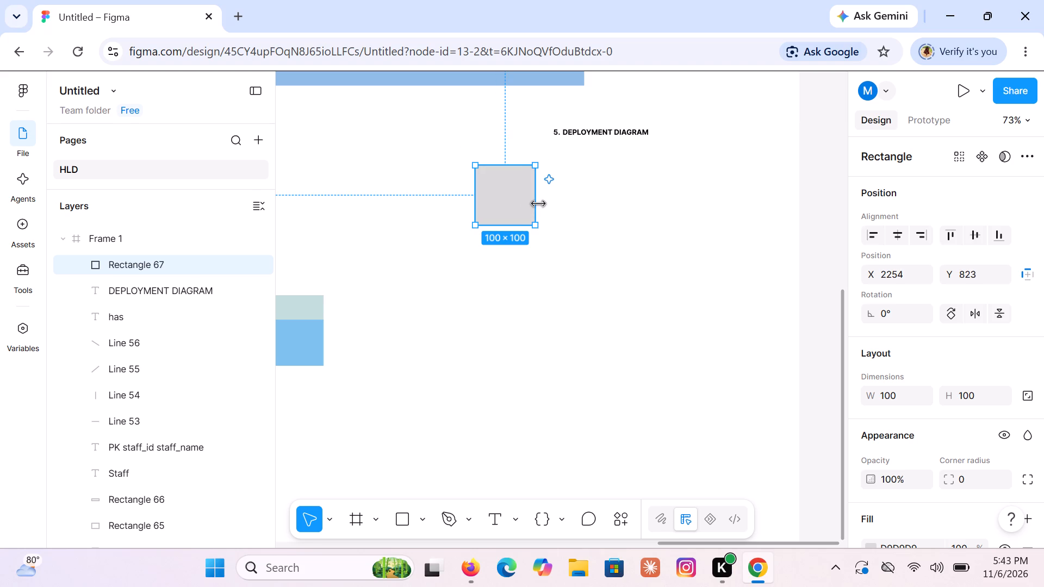
{"action": "left_click_drag", "start_coordinate": [538, 204], "coordinate": [775, 208]}
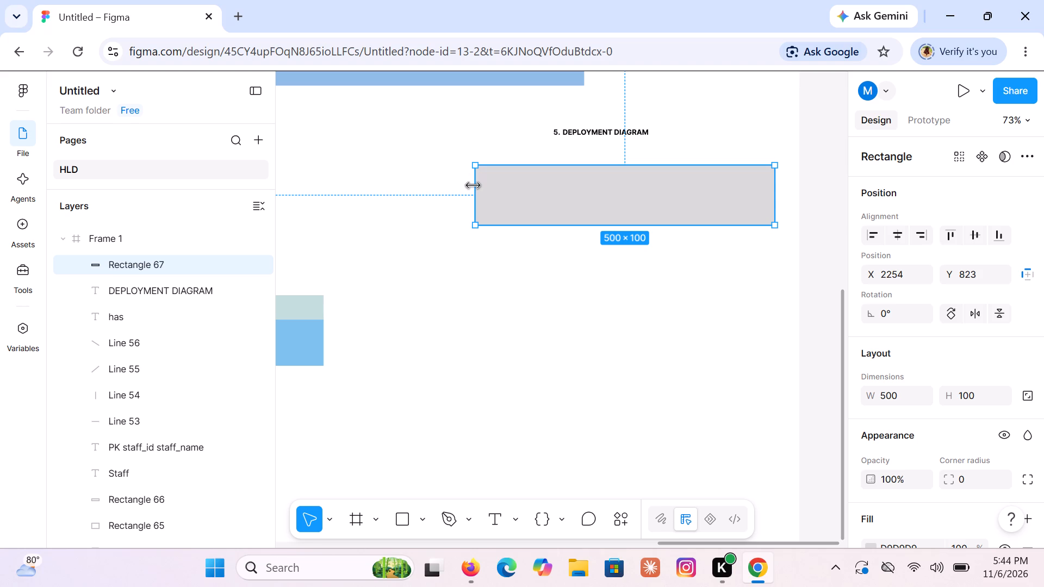
{"action": "left_click_drag", "start_coordinate": [473, 185], "coordinate": [399, 186]}
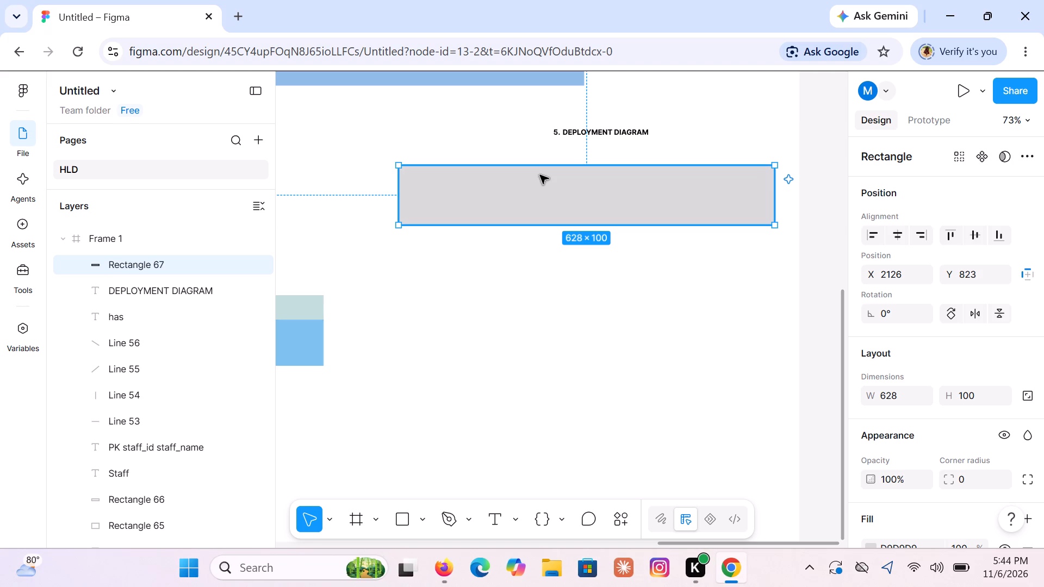
{"action": "left_click", "coordinate": [525, 136]}
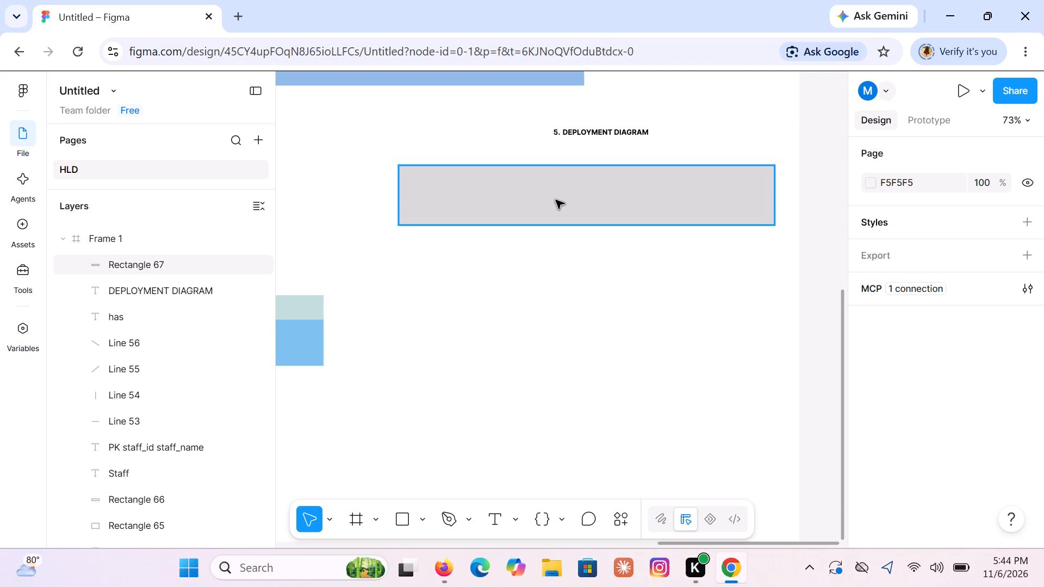
Add the bold text label "CLIENT DEVICES" centred near the top edge inside the new rectangle.
{"action": "key", "text": "t"}
{"action": "left_click", "coordinate": [557, 169]}
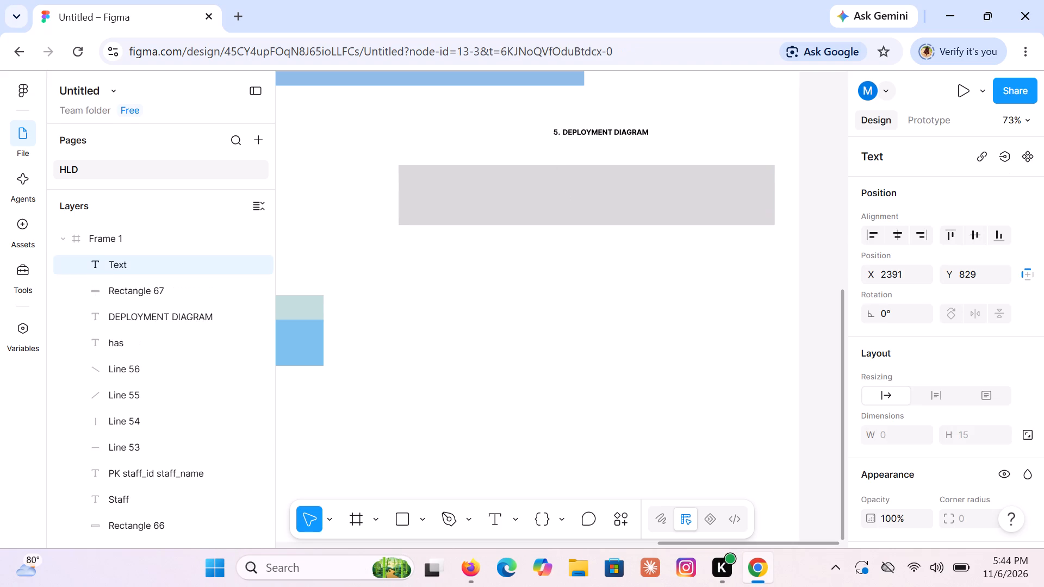
{"action": "key", "text": "c"}
{"action": "key", "text": "BackSpace"}
{"action": "key", "text": "ctrl+b"}
{"action": "type", "text": "CLIENT"}
{"action": "key", "text": "space"}
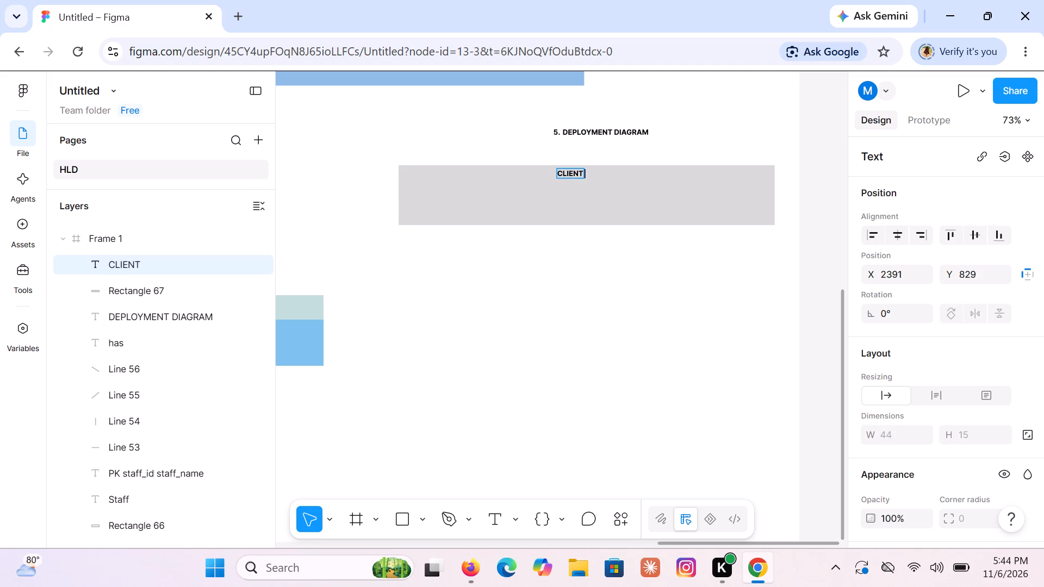
{"action": "type", "text": "DEVI"}
{"action": "type", "text": "CES"}
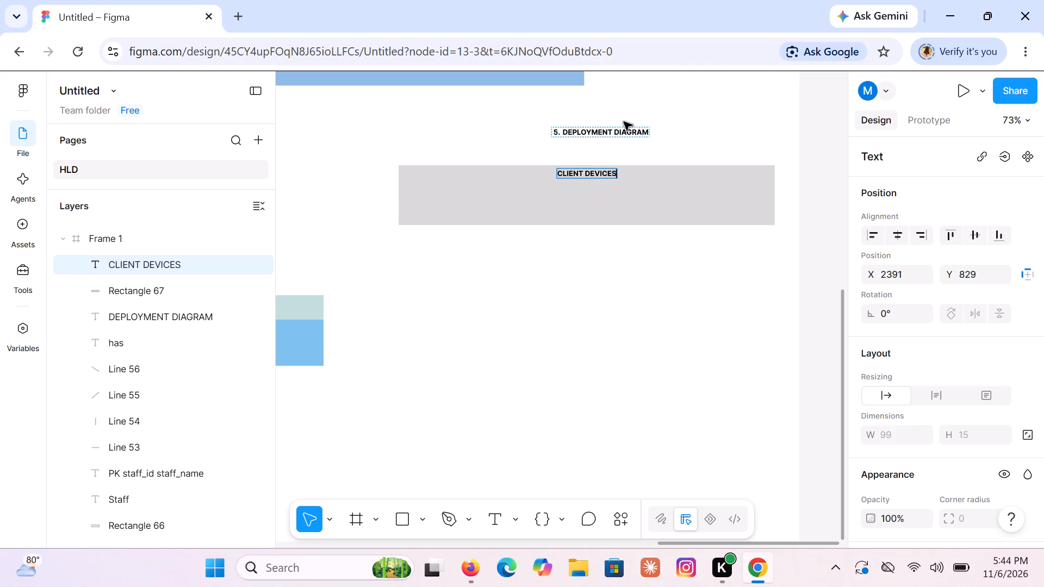
{"action": "left_click", "coordinate": [705, 132]}
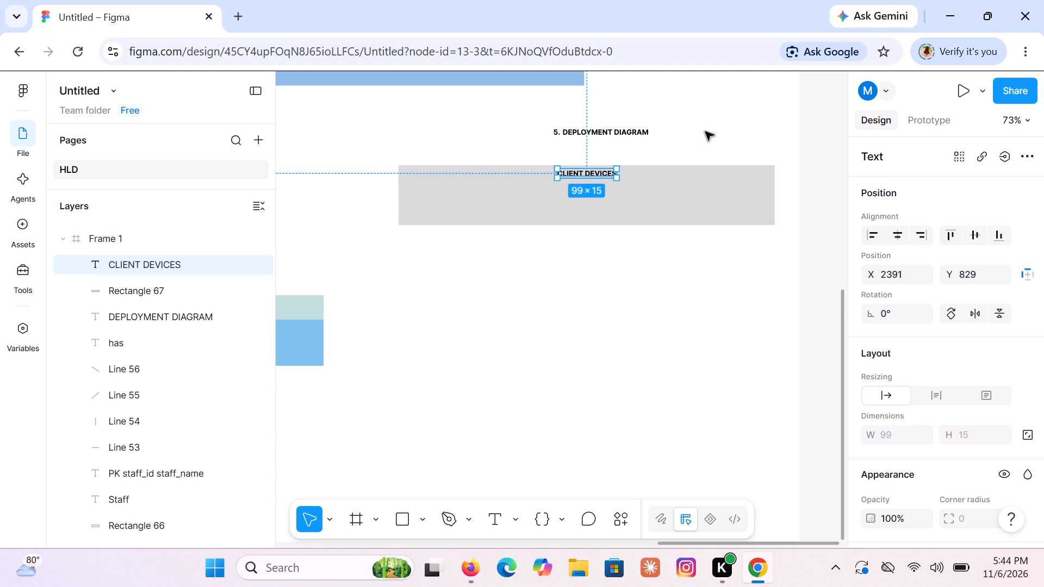
{"action": "left_click", "coordinate": [705, 132]}
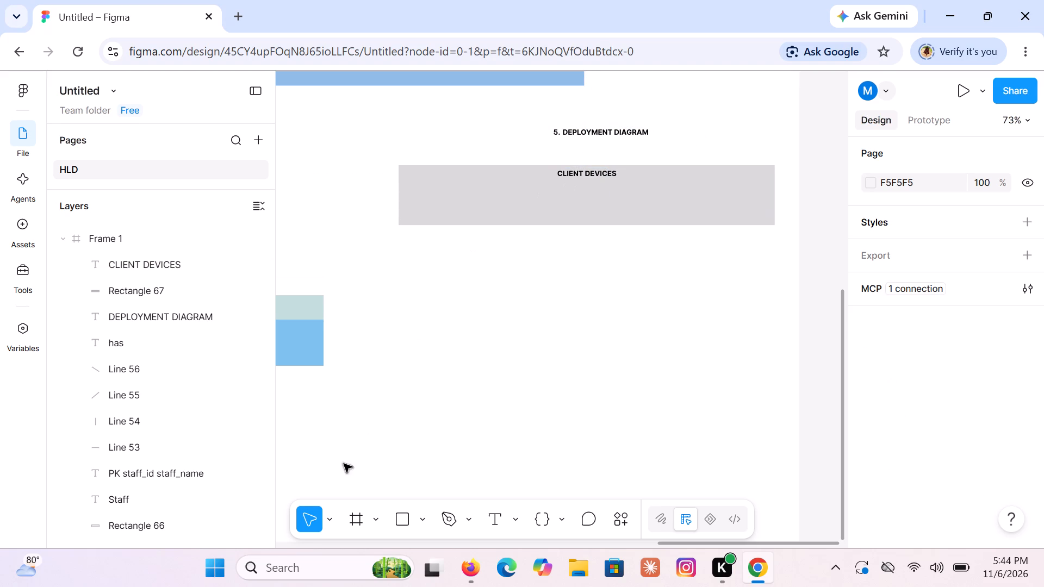
Draw a smaller box about 173 × 42 inside the CLIENT DEVICES rectangle, below the label near its left edge.
{"action": "left_click", "coordinate": [401, 516]}
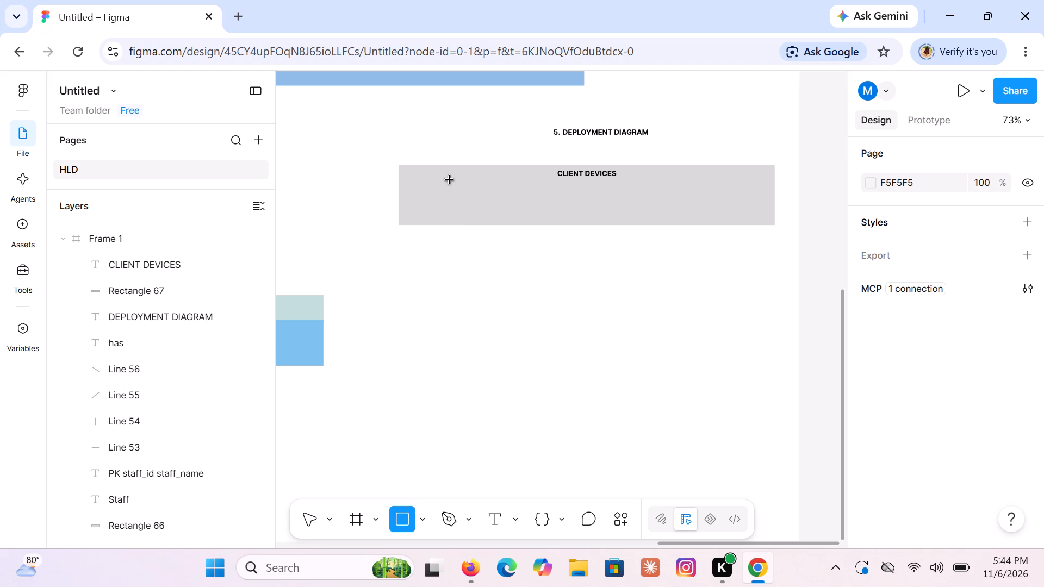
{"action": "left_click", "coordinate": [444, 183]}
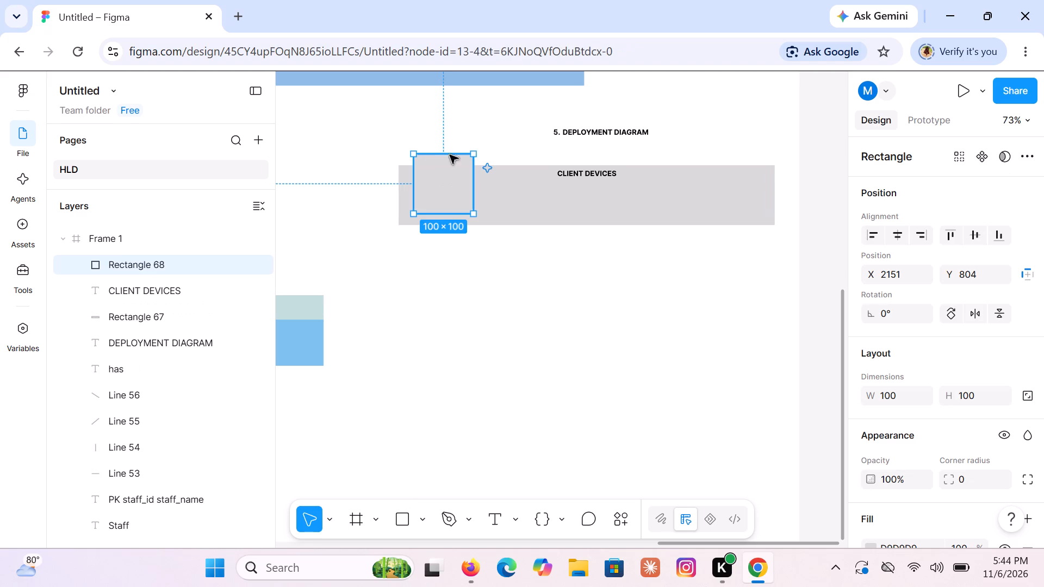
{"action": "left_click_drag", "start_coordinate": [450, 153], "coordinate": [449, 185]}
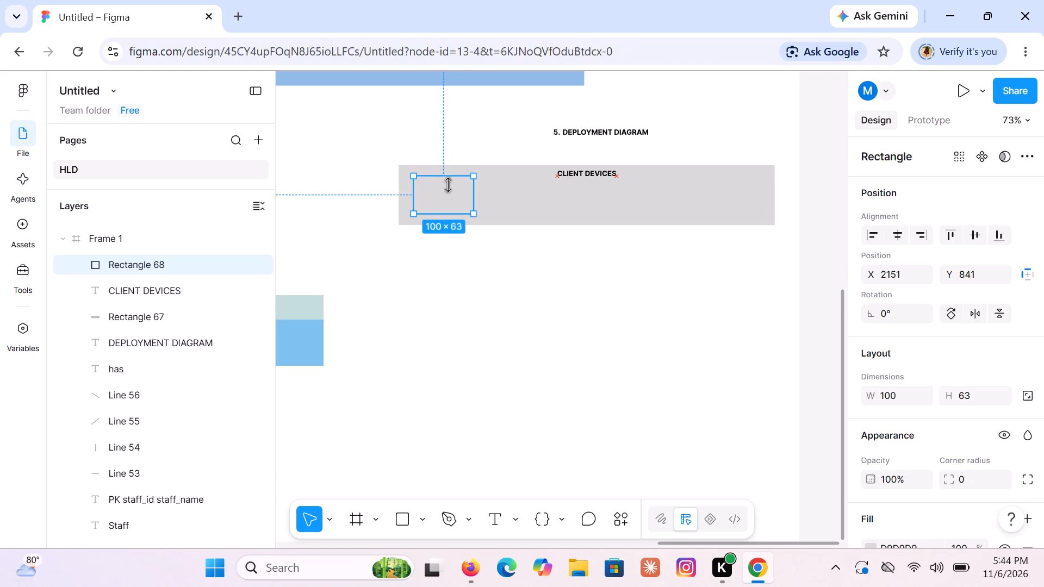
{"action": "left_click_drag", "start_coordinate": [449, 185], "coordinate": [449, 184]}
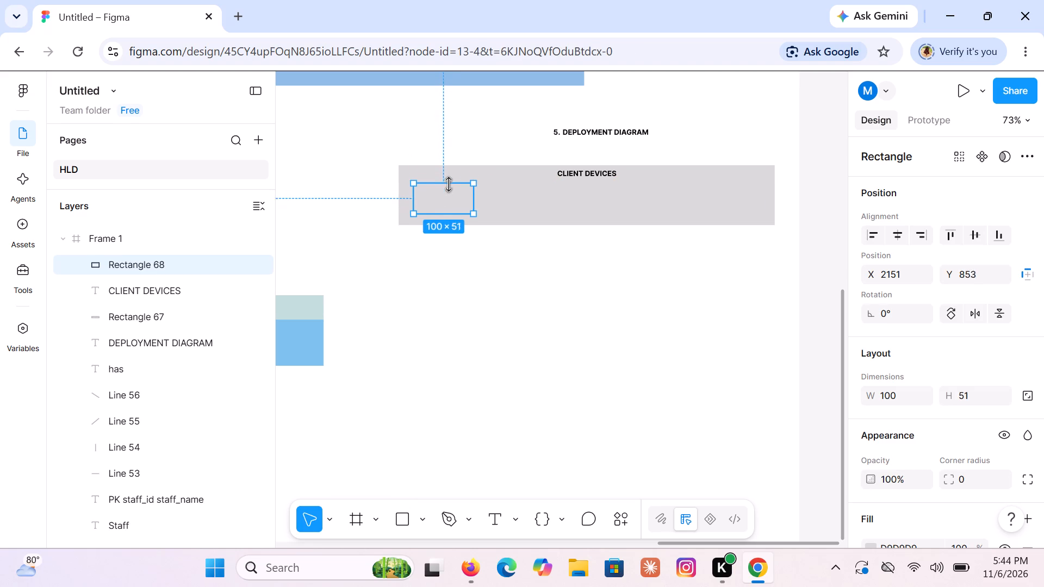
{"action": "left_click_drag", "start_coordinate": [449, 184], "coordinate": [449, 188]}
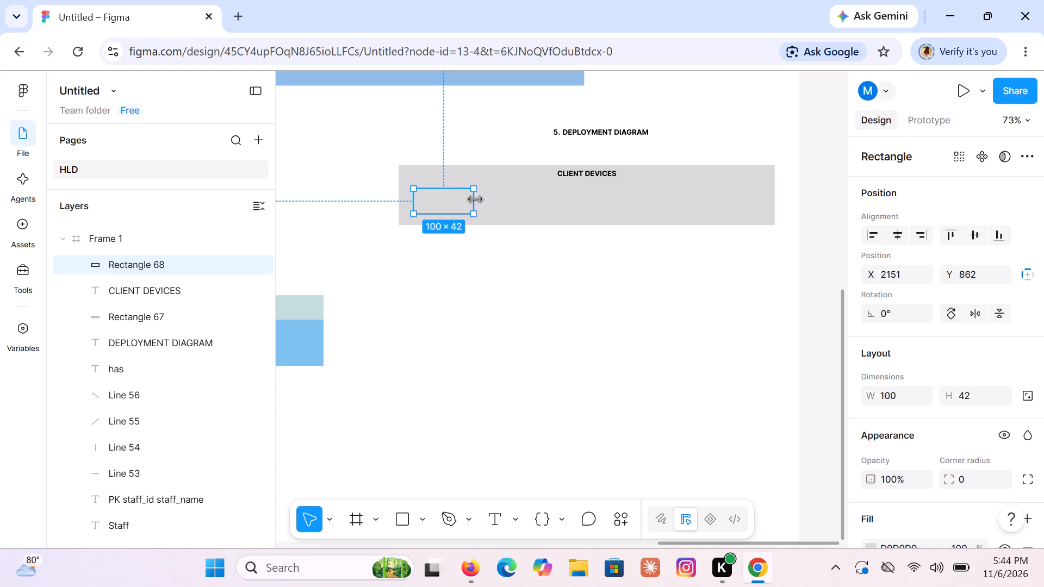
{"action": "left_click_drag", "start_coordinate": [475, 199], "coordinate": [517, 205]}
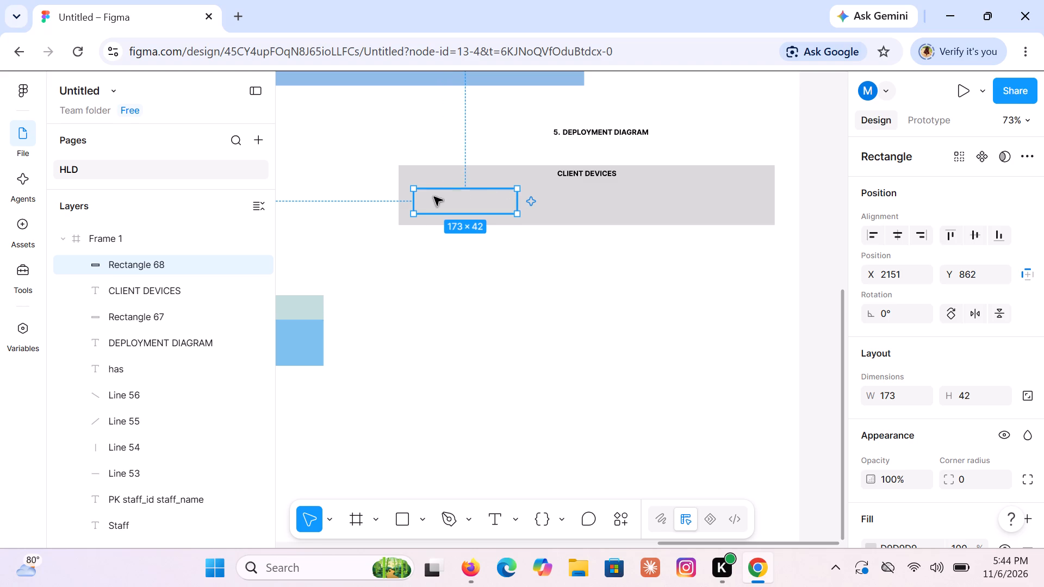
Add a blue 4F91FD fill at 65% opacity to the large CLIENT DEVICES rectangle.
{"action": "left_click", "coordinate": [598, 199]}
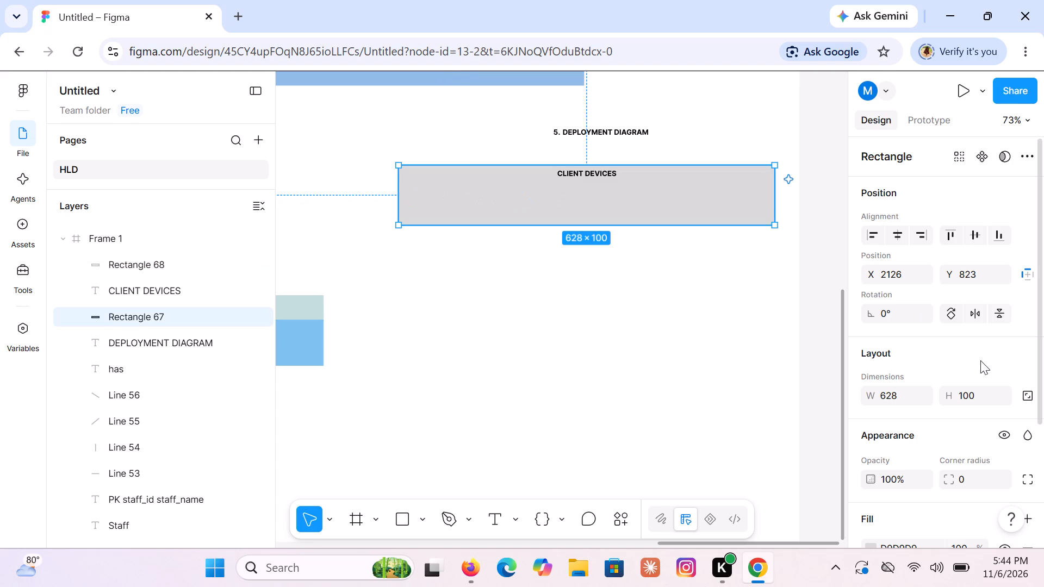
{"action": "left_click", "coordinate": [1028, 514]}
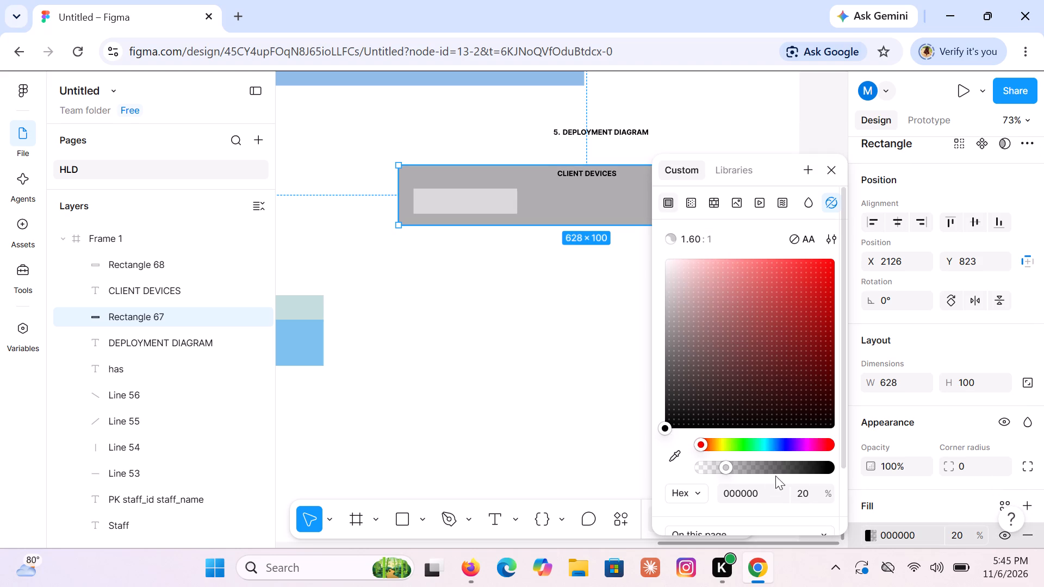
{"action": "left_click", "coordinate": [770, 444]}
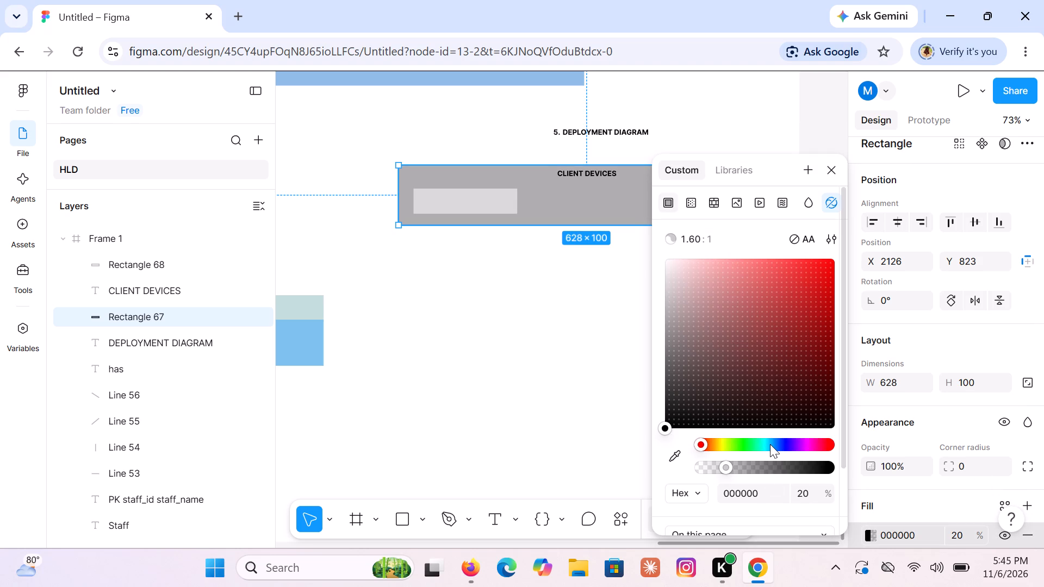
{"action": "left_click", "coordinate": [770, 444]}
{"action": "left_click", "coordinate": [770, 444]}
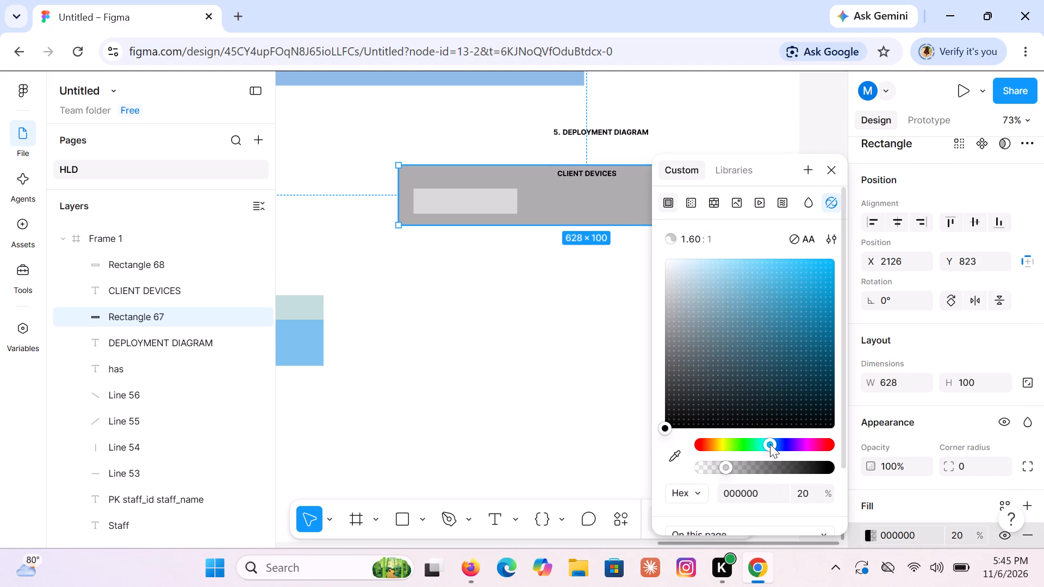
{"action": "left_click", "coordinate": [790, 257]}
{"action": "left_click", "coordinate": [778, 440]}
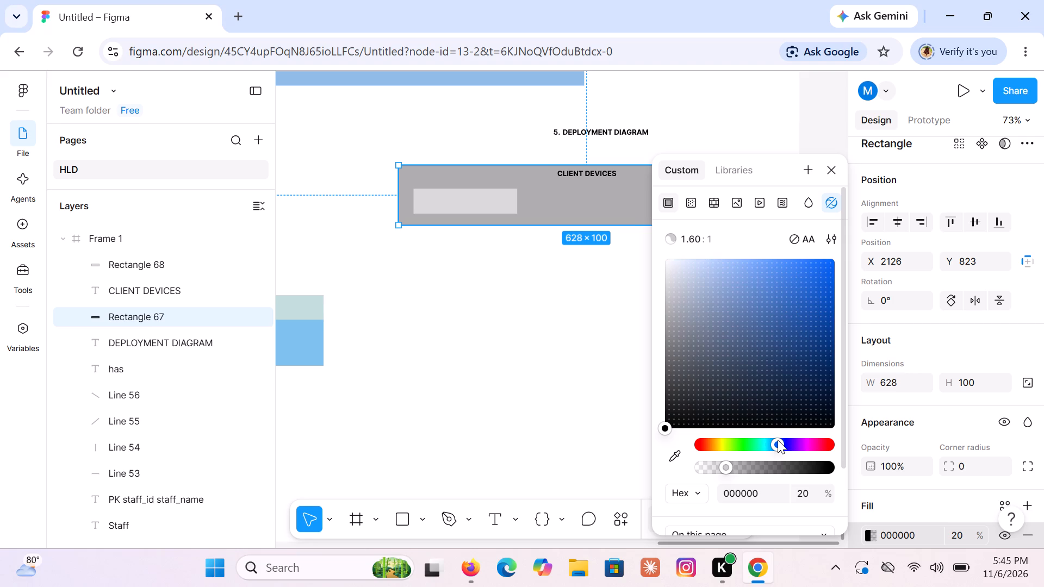
{"action": "left_click", "coordinate": [781, 260]}
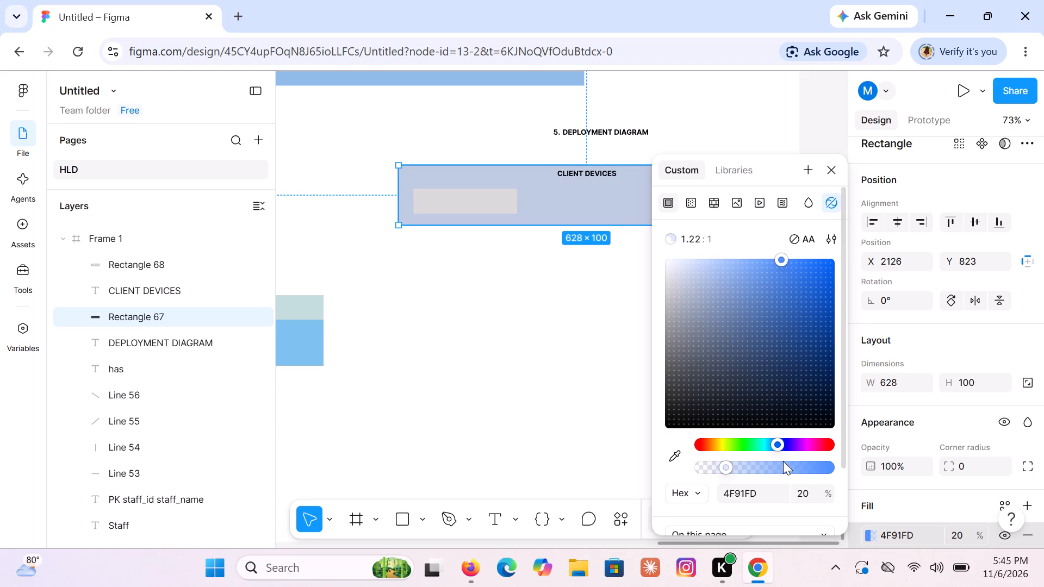
{"action": "left_click", "coordinate": [783, 461]}
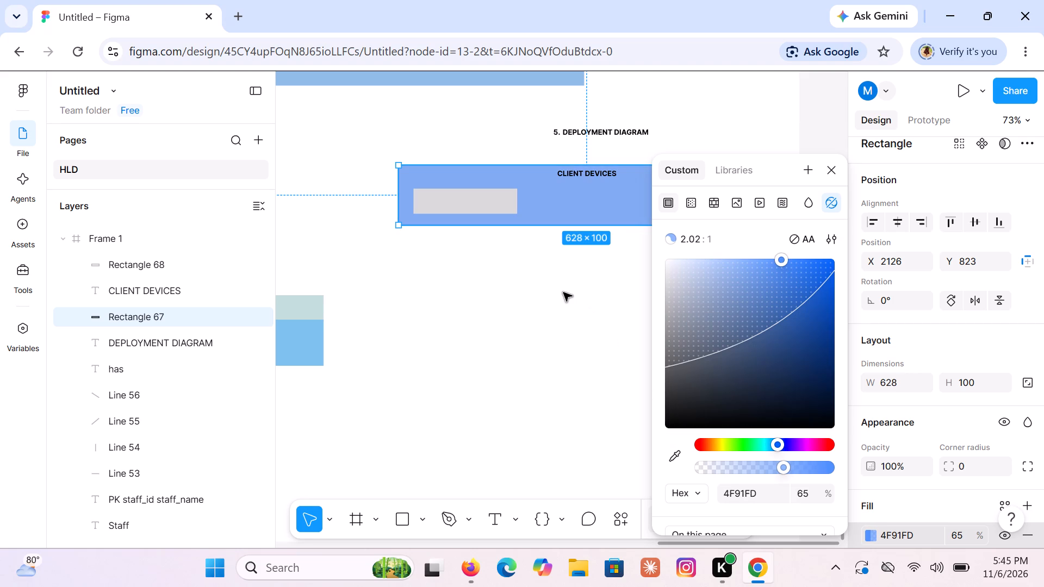
{"action": "left_click", "coordinate": [563, 292]}
{"action": "left_click", "coordinate": [563, 292]}
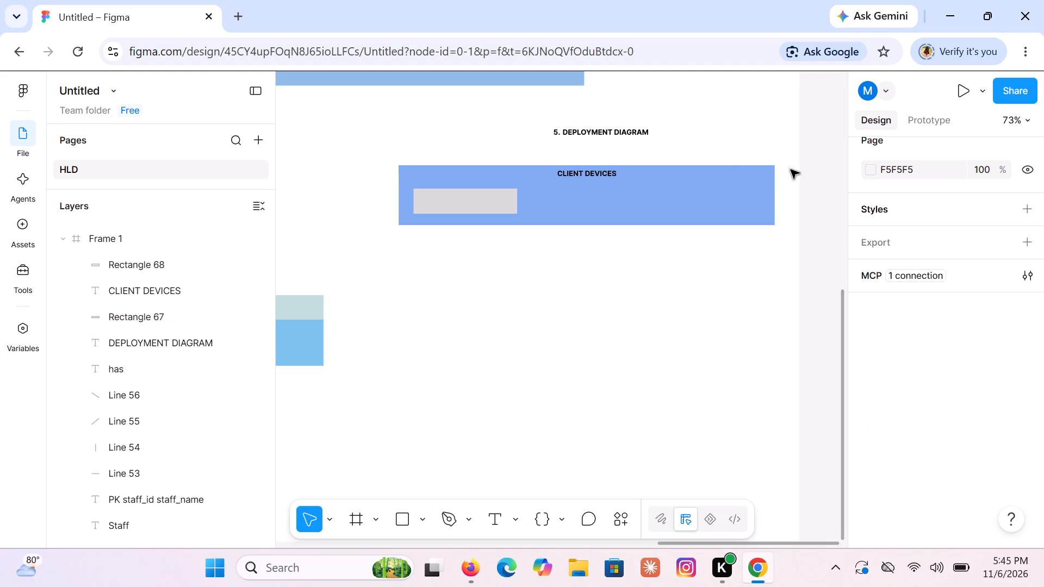
Increase the height of the small grey box inside the CLIENT DEVICES rectangle to about 61, keeping its top edge in place.
{"action": "left_click", "coordinate": [433, 197]}
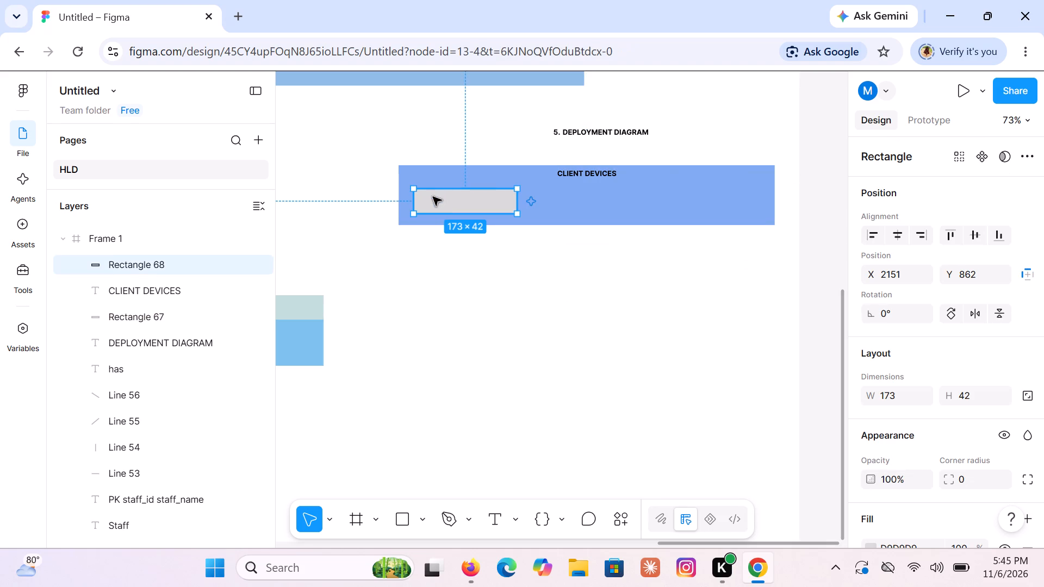
{"action": "double_click", "coordinate": [478, 204]}
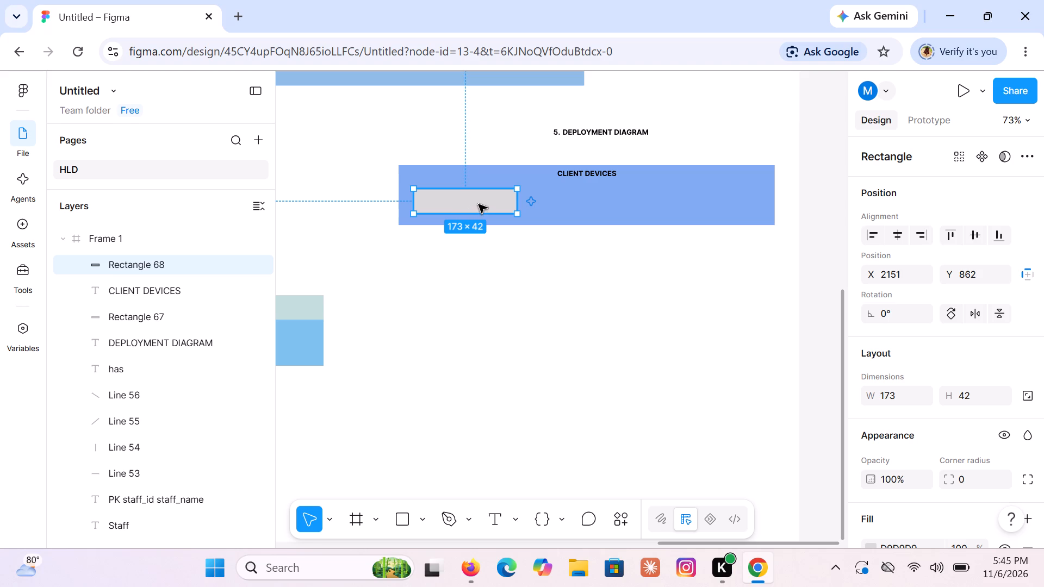
{"action": "left_click", "coordinate": [474, 206]}
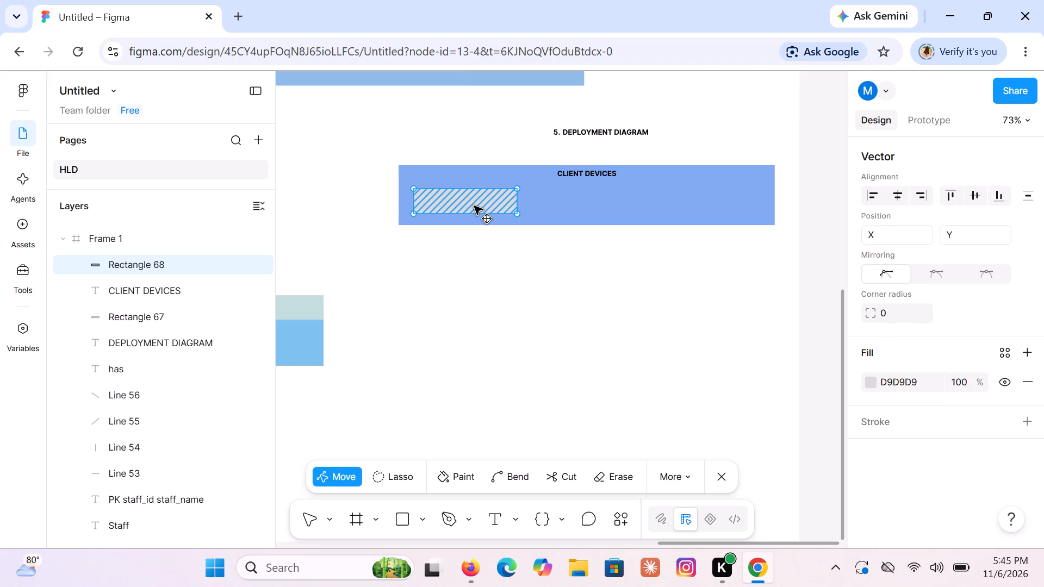
{"action": "left_click", "coordinate": [474, 206]}
{"action": "double_click", "coordinate": [509, 99]}
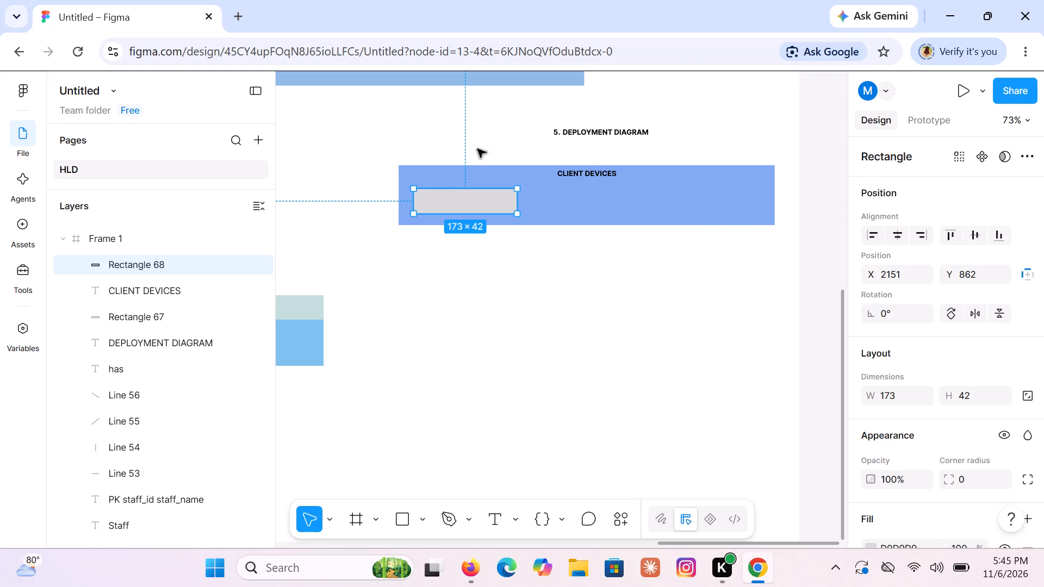
{"action": "left_click_drag", "start_coordinate": [474, 212], "coordinate": [471, 221]}
Extend the large CLIENT DEVICES rectangle downward to a height of about 122.
{"action": "left_click", "coordinate": [566, 203]}
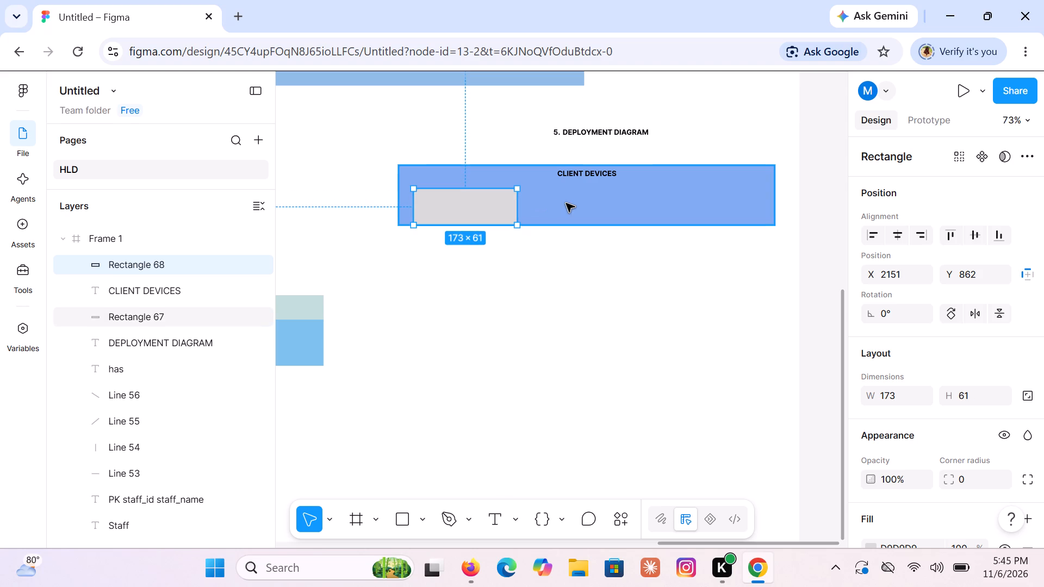
{"action": "left_click_drag", "start_coordinate": [544, 226], "coordinate": [542, 230]}
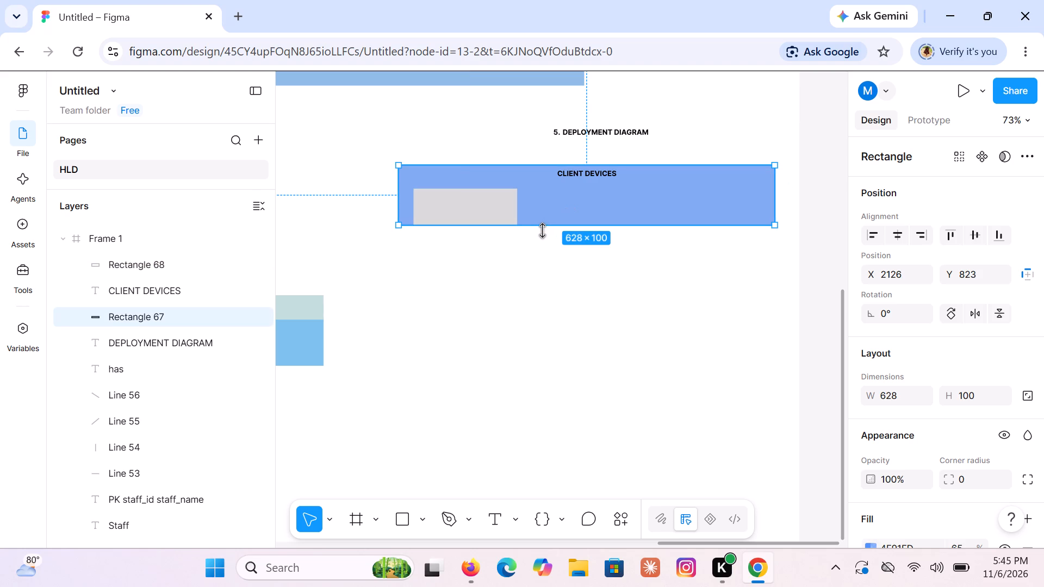
{"action": "left_click_drag", "start_coordinate": [542, 230], "coordinate": [541, 238]}
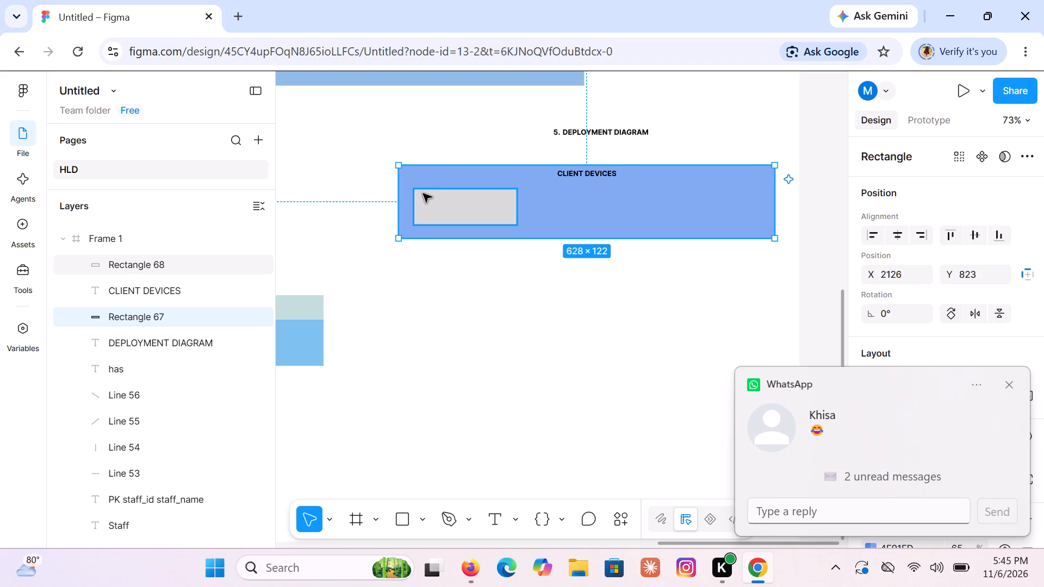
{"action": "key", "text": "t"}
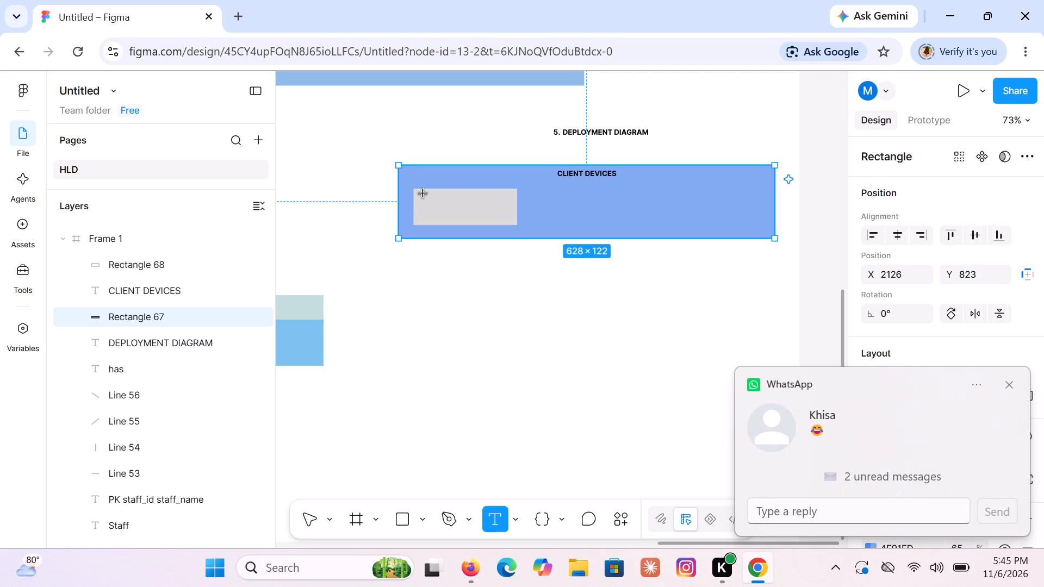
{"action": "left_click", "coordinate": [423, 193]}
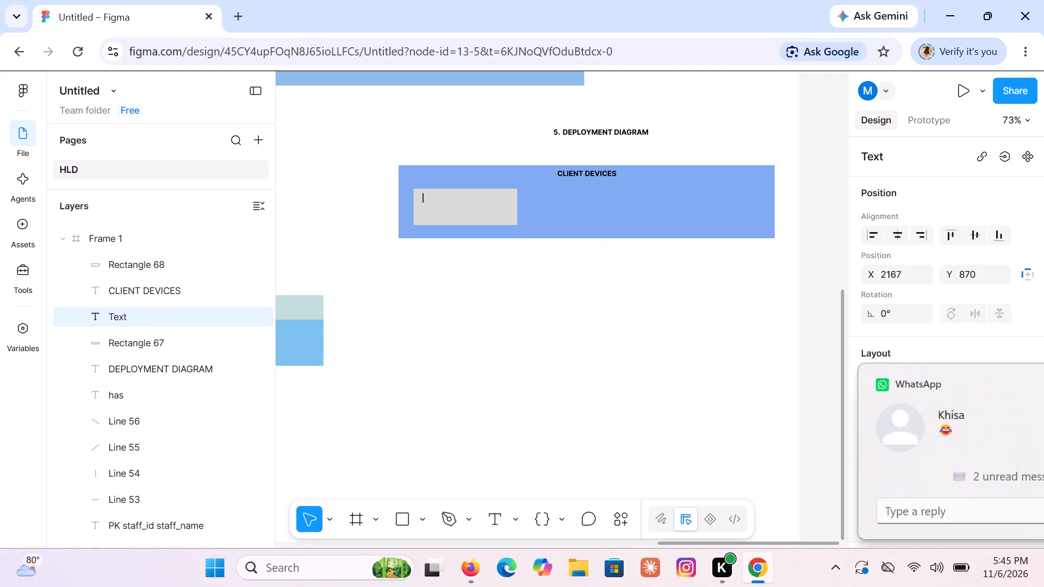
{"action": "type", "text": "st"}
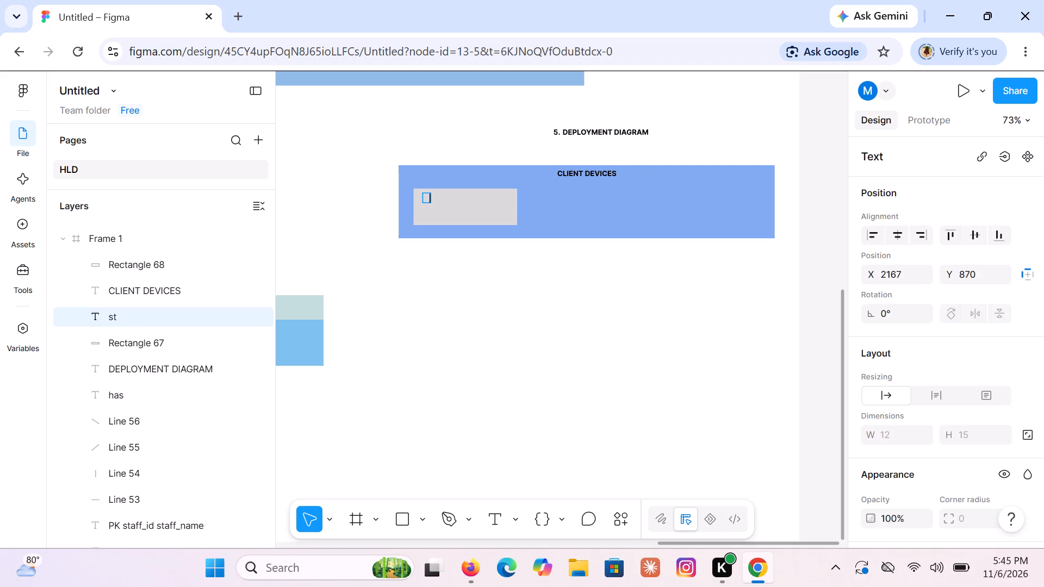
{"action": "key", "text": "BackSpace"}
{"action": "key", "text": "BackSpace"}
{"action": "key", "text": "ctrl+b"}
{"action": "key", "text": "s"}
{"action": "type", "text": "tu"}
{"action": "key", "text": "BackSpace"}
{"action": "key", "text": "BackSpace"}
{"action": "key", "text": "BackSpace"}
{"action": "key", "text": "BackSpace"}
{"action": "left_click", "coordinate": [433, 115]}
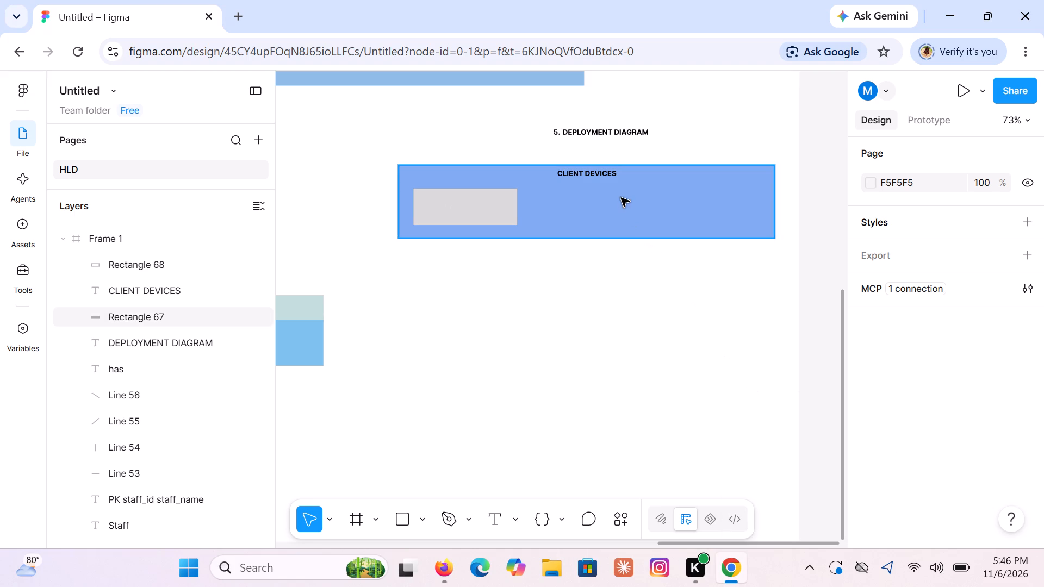
Add a second fill of black 000000 at 7% opacity to the small grey box inside the CLIENT DEVICES rectangle.
{"action": "left_click", "coordinate": [468, 196]}
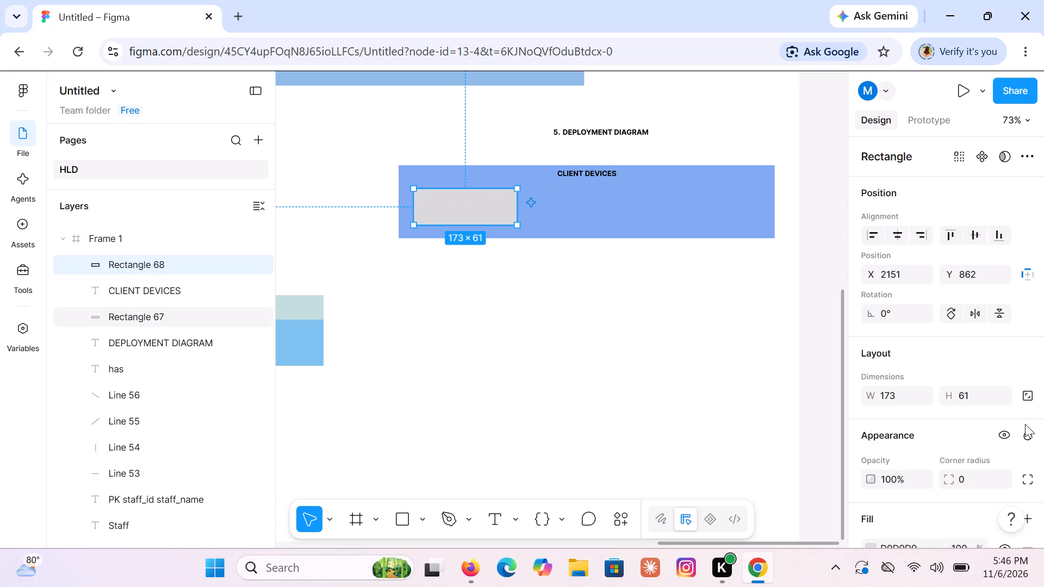
{"action": "left_click", "coordinate": [1033, 517]}
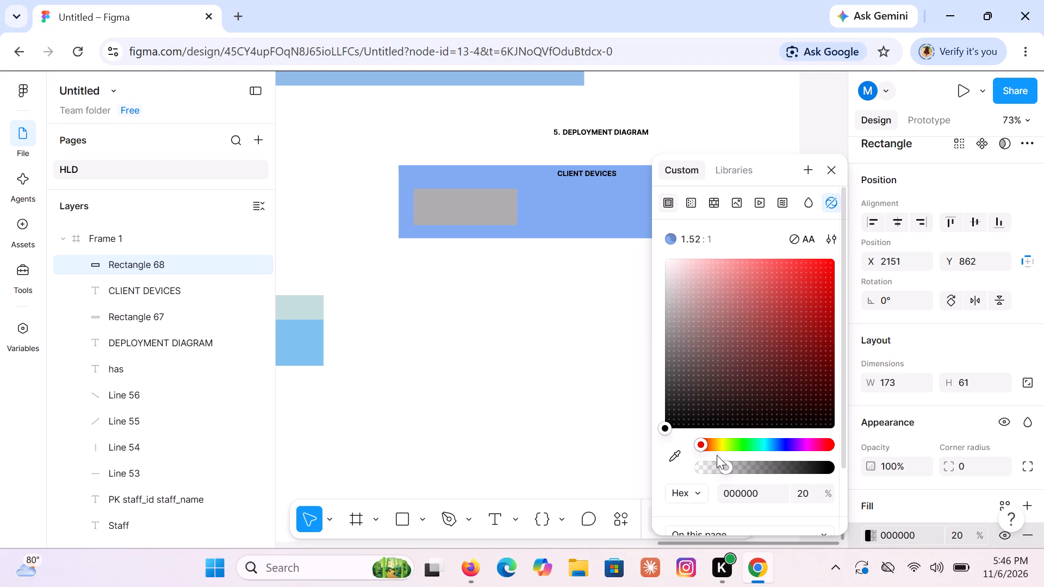
{"action": "left_click", "coordinate": [709, 473]}
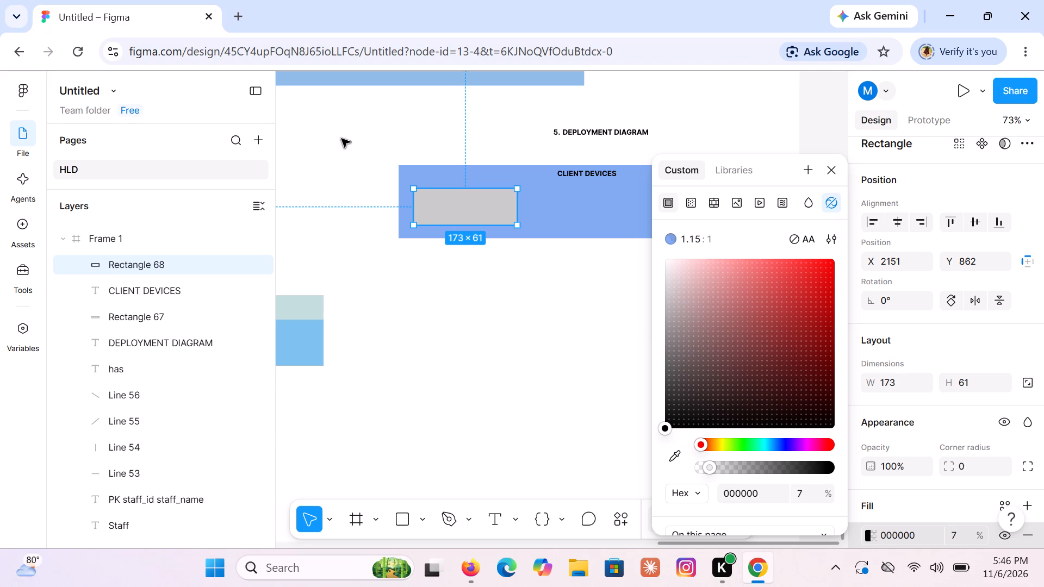
{"action": "left_click", "coordinate": [831, 165]}
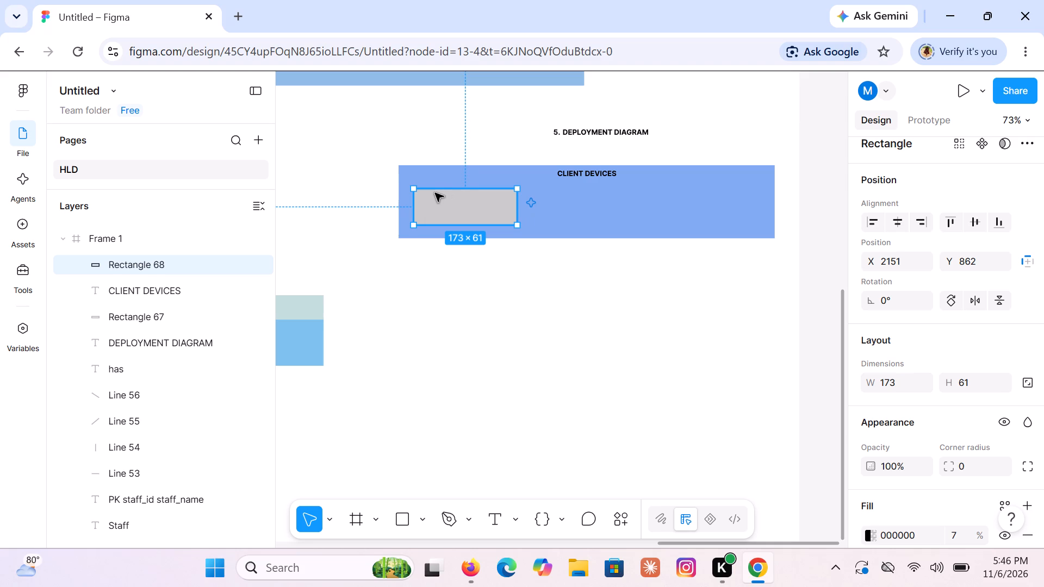
Add the two-line text label "students/lecturers" and "web browser or laptop" inside the small grey box.
{"action": "key", "text": "t"}
{"action": "left_click", "coordinate": [435, 193]}
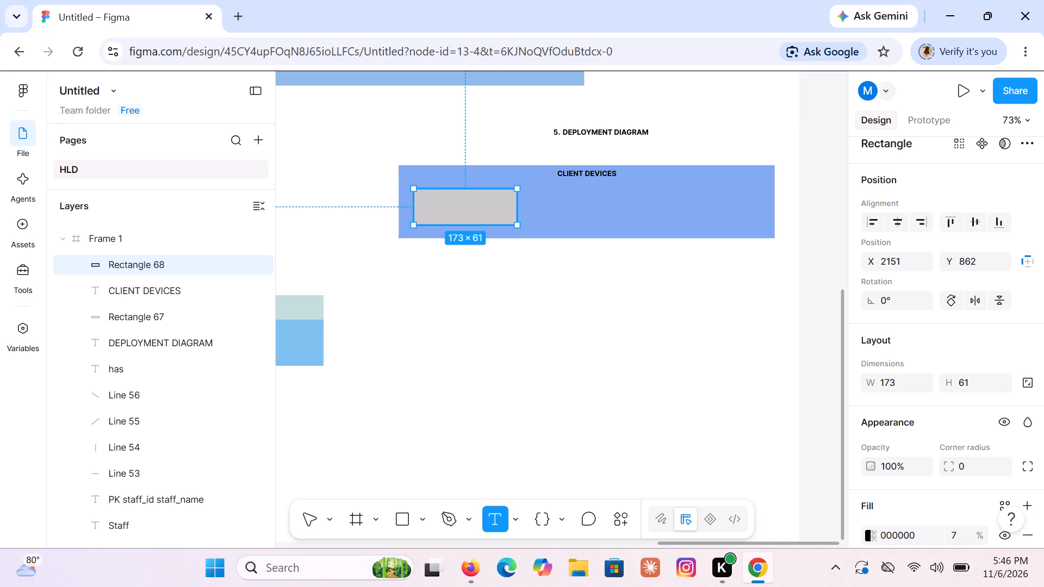
{"action": "key", "text": "s"}
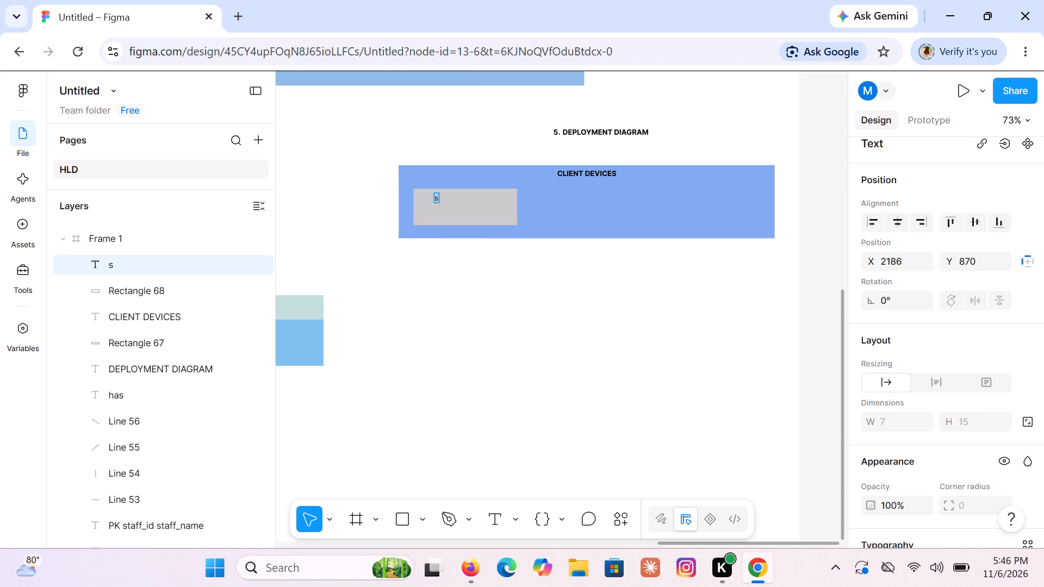
{"action": "key", "text": "t"}
{"action": "type", "text": "udents"}
{"action": "key", "text": "slash"}
{"action": "type", "text": "lecturers"}
{"action": "key", "text": "Return"}
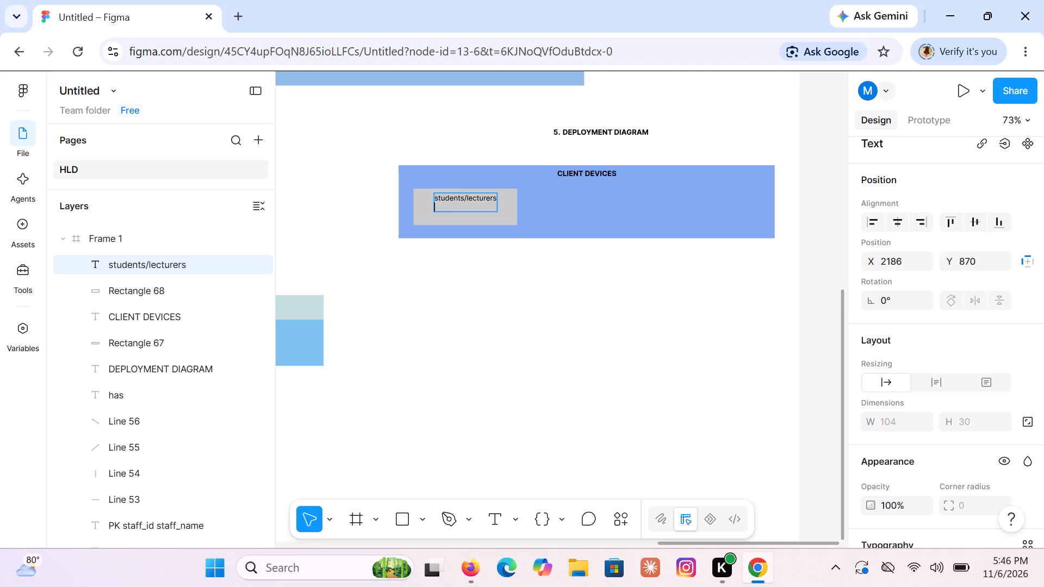
{"action": "type", "text": "web browser"}
{"action": "key", "text": "space"}
{"action": "type", "text": "or"}
{"action": "key", "text": "space"}
{"action": "type", "text": "laptop"}
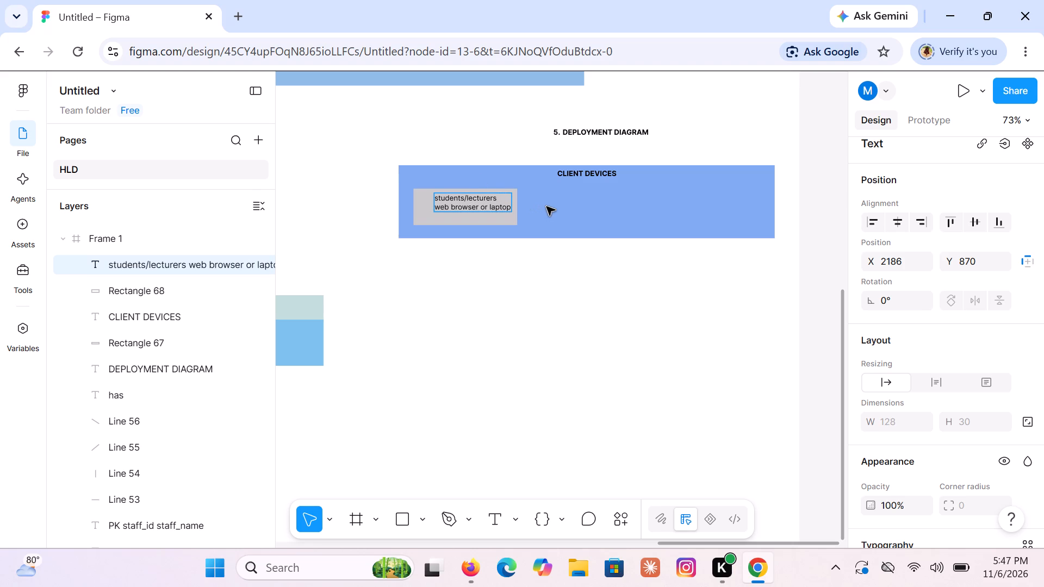
{"action": "left_click", "coordinate": [546, 207]}
{"action": "left_click", "coordinate": [546, 207]}
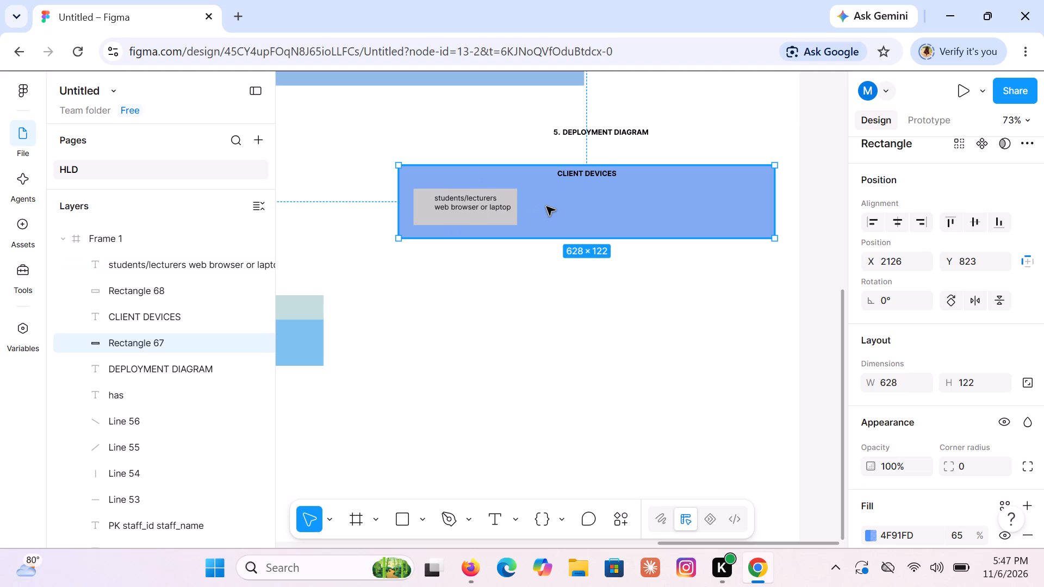
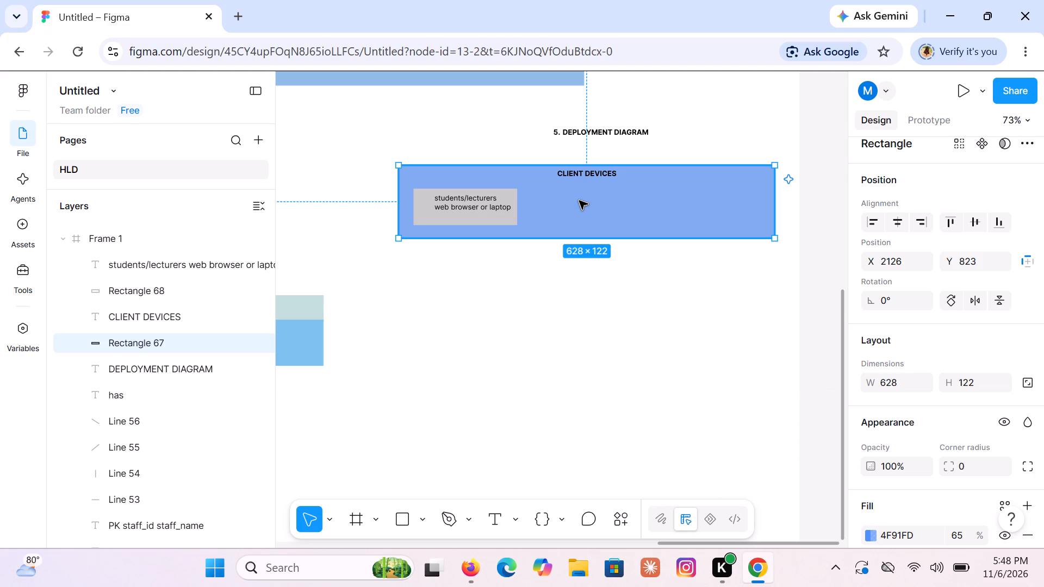
Add a second box about 148 × 61 inside the CLIENT DEVICES rectangle, beside and level with the students/lecturers box.
{"action": "left_click", "coordinate": [402, 513]}
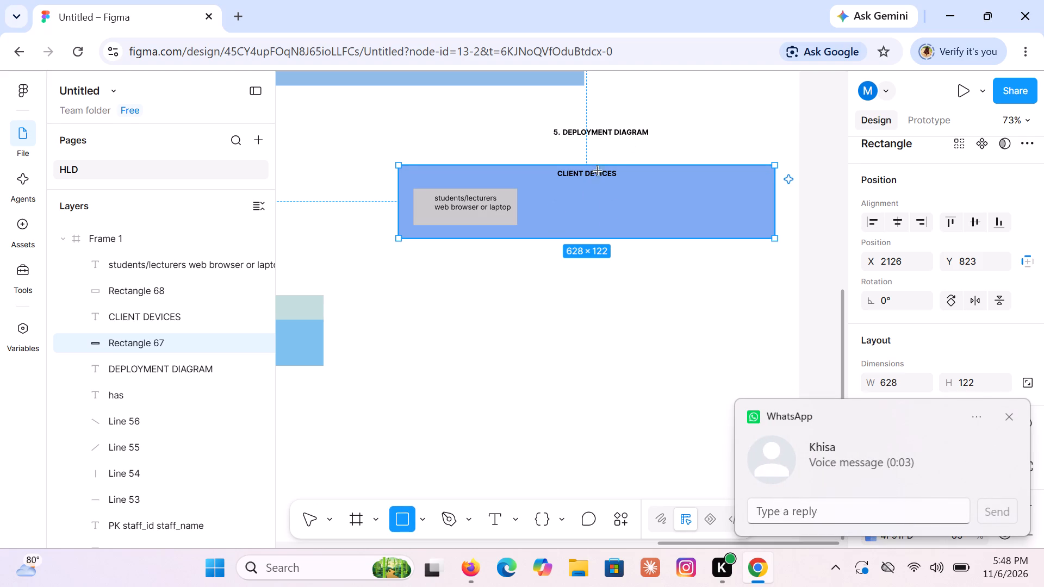
{"action": "left_click", "coordinate": [565, 210]}
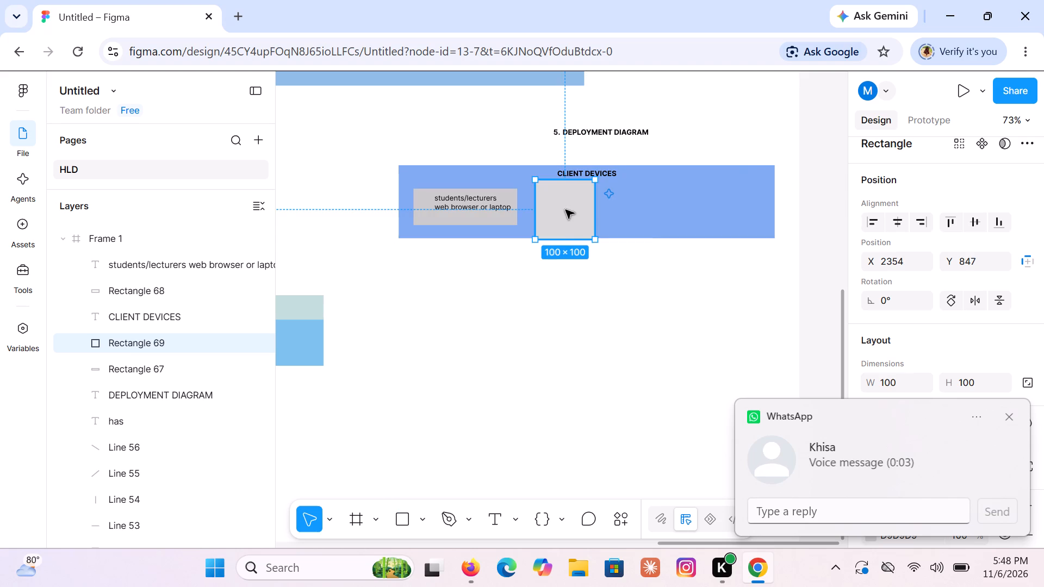
{"action": "left_click_drag", "start_coordinate": [570, 237], "coordinate": [570, 230]}
{"action": "left_click_drag", "start_coordinate": [570, 230], "coordinate": [570, 223]}
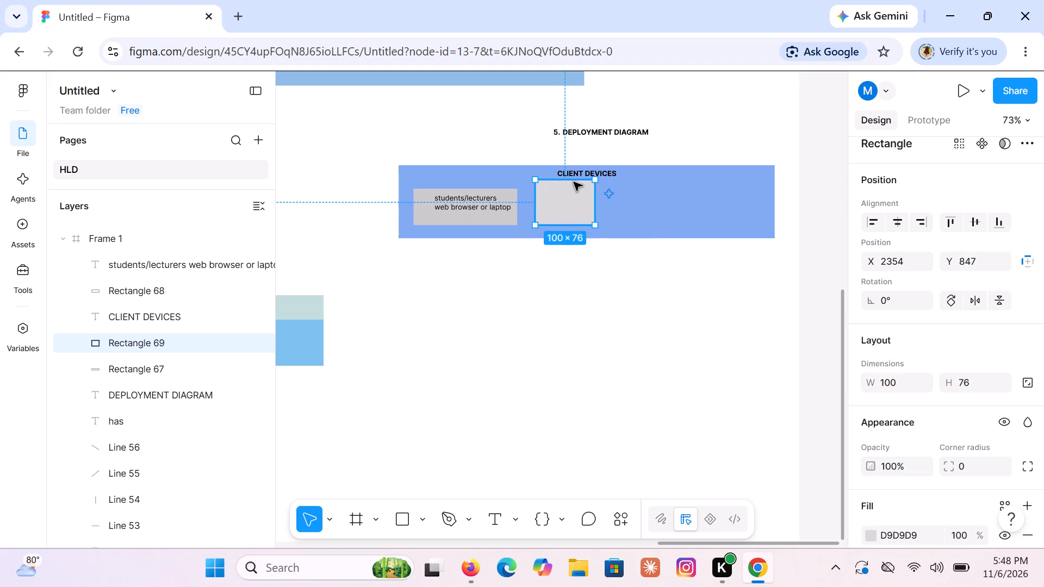
{"action": "left_click_drag", "start_coordinate": [574, 180], "coordinate": [571, 188]}
{"action": "left_click_drag", "start_coordinate": [595, 207], "coordinate": [627, 209]}
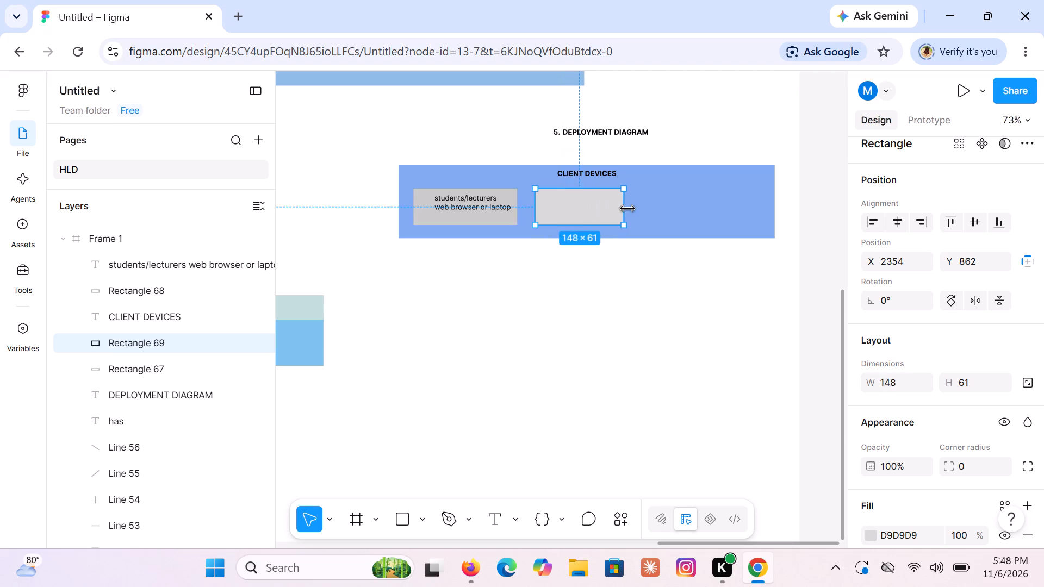
Widen the empty second box inside the CLIENT DEVICES rectangle slightly by extending its right edge, keeping its height at 61.
{"action": "left_click_drag", "start_coordinate": [627, 209], "coordinate": [636, 209]}
{"action": "left_click", "coordinate": [662, 126]}
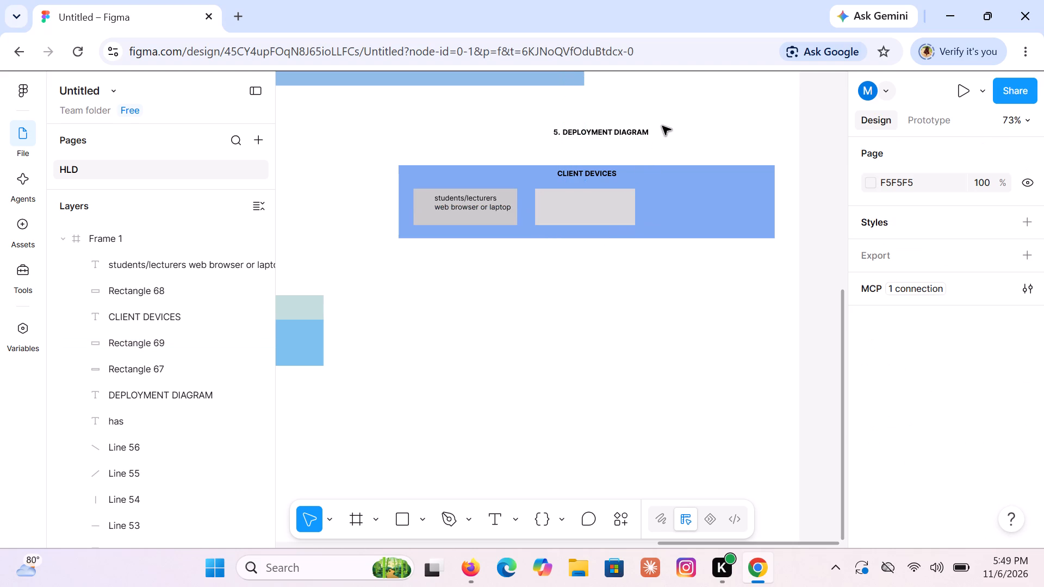
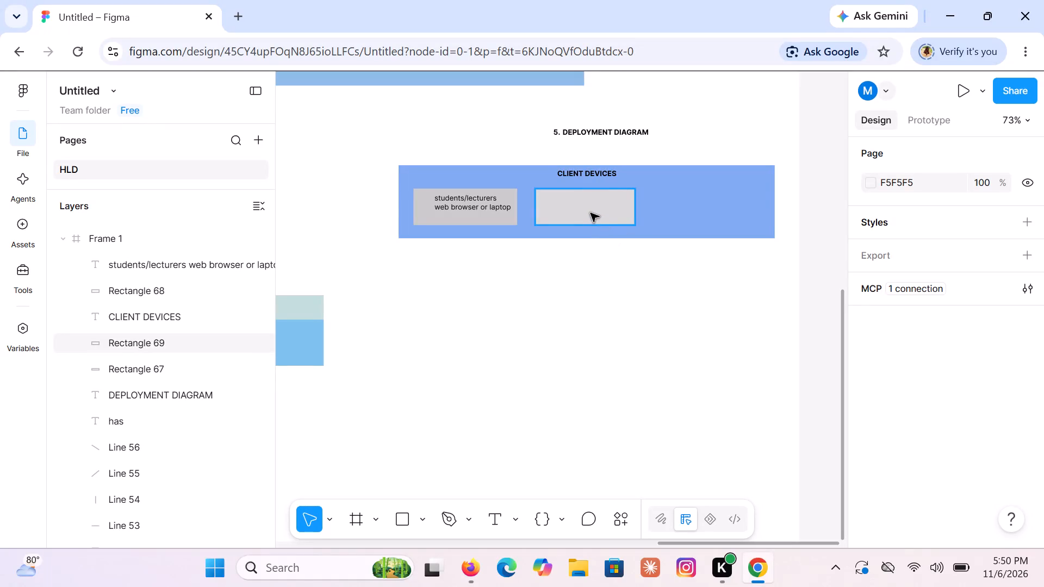
Add a second fill of 000000 at 7% opacity to the empty second box inside the CLIENT DEVICES rectangle.
{"action": "left_click", "coordinate": [590, 210]}
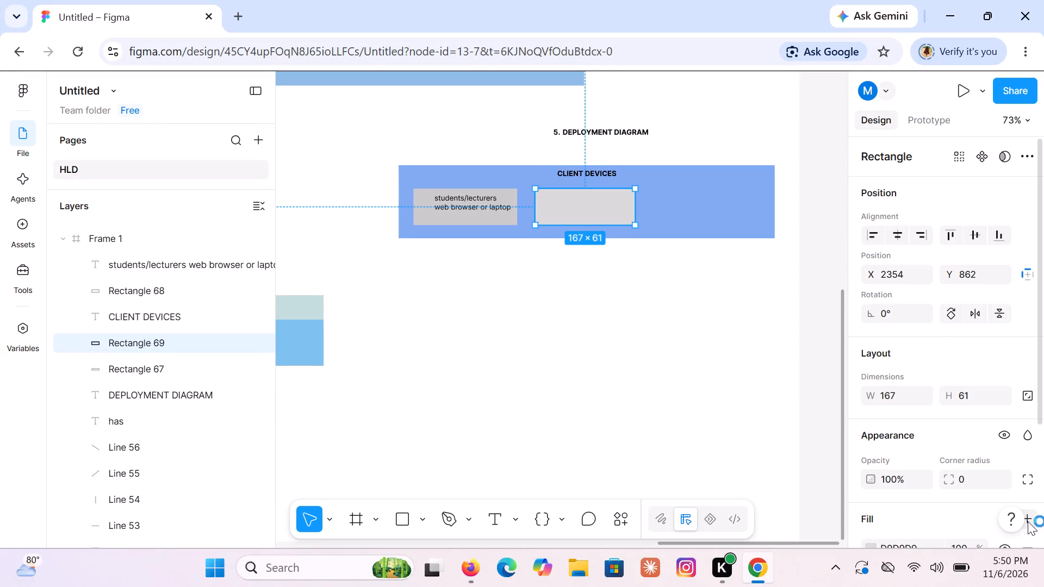
{"action": "left_click", "coordinate": [1028, 521]}
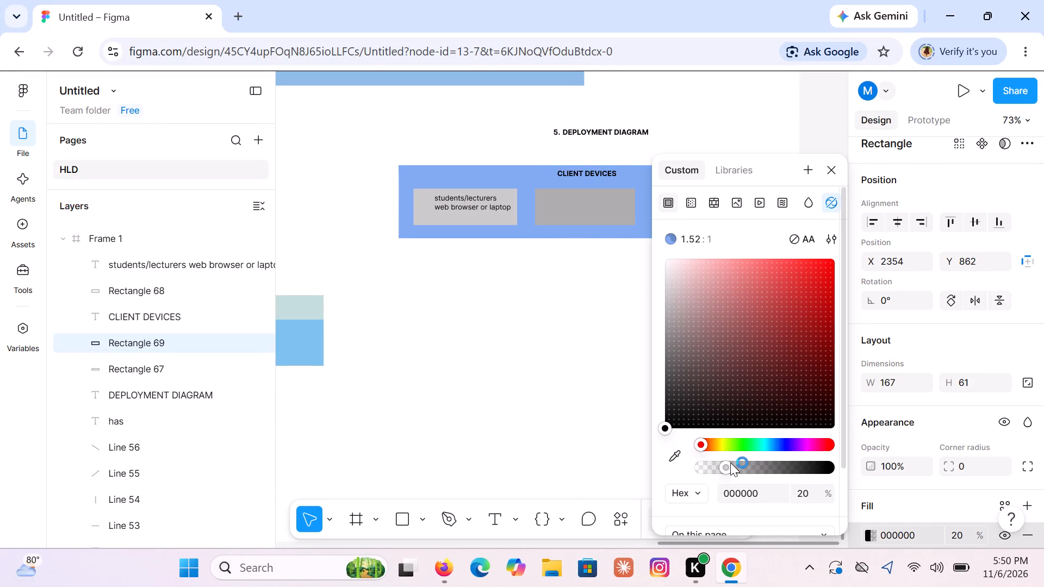
{"action": "left_click", "coordinate": [722, 468]}
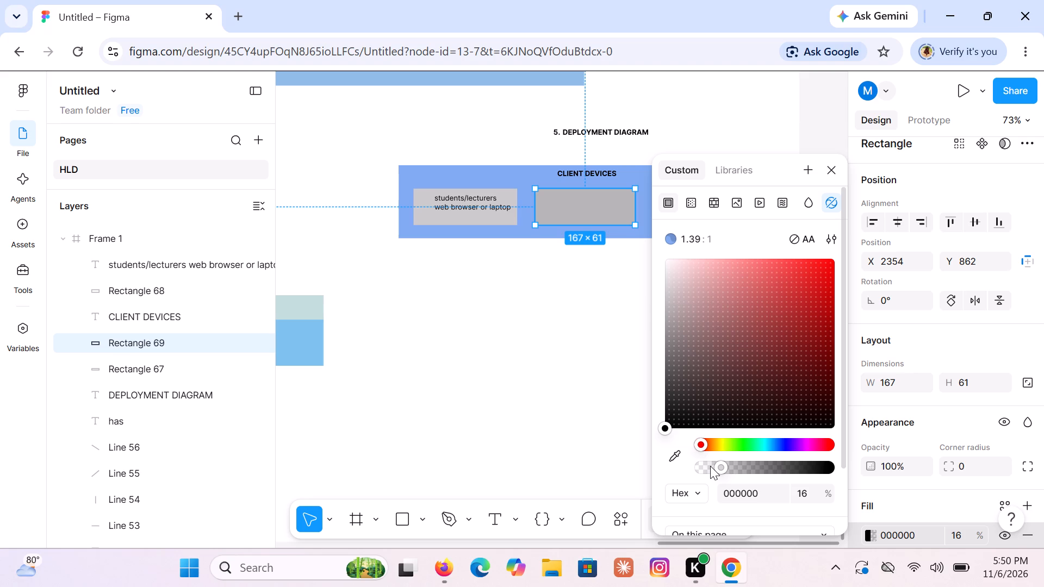
{"action": "left_click", "coordinate": [710, 466]}
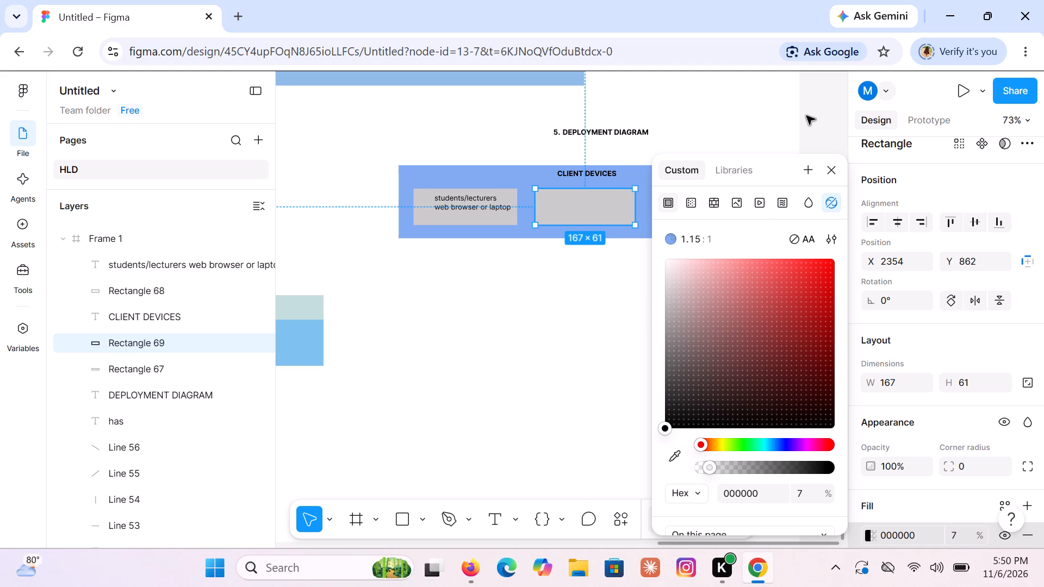
{"action": "left_click", "coordinate": [826, 172]}
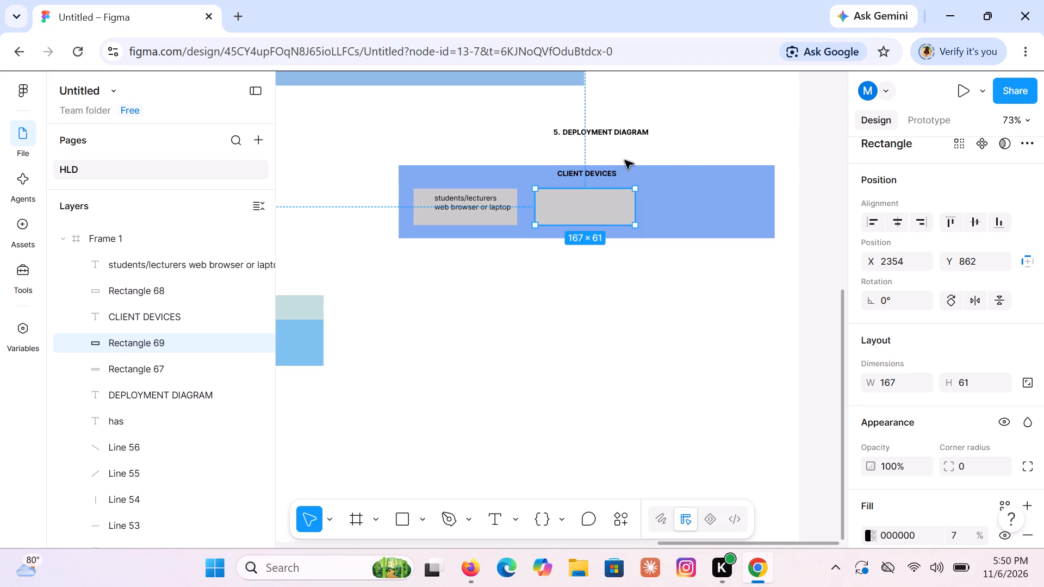
Label the second box inside CLIENT DEVICES with the two-line text "mobile phones" and "AR application".
{"action": "key", "text": "t"}
{"action": "left_click", "coordinate": [550, 195]}
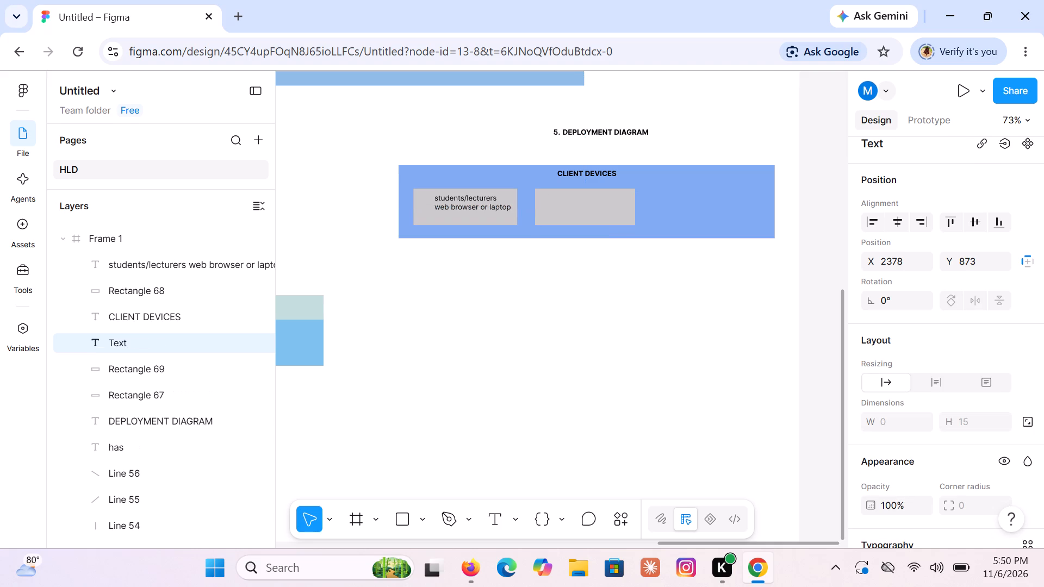
{"action": "type", "text": "mobile"}
{"action": "key", "text": "space"}
{"action": "type", "text": "phones"}
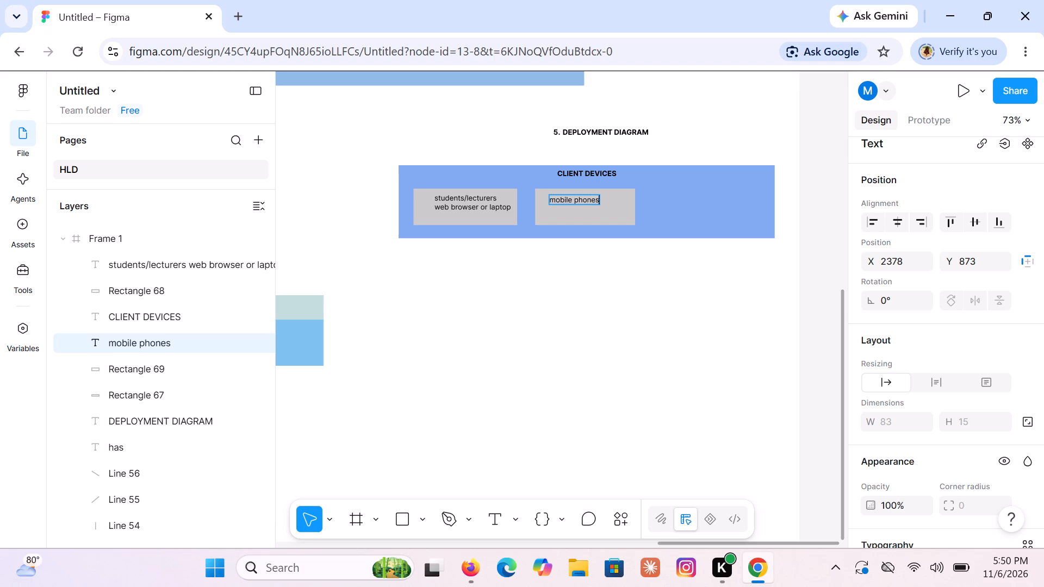
{"action": "key", "text": "Return"}
{"action": "type", "text": "applicatio"}
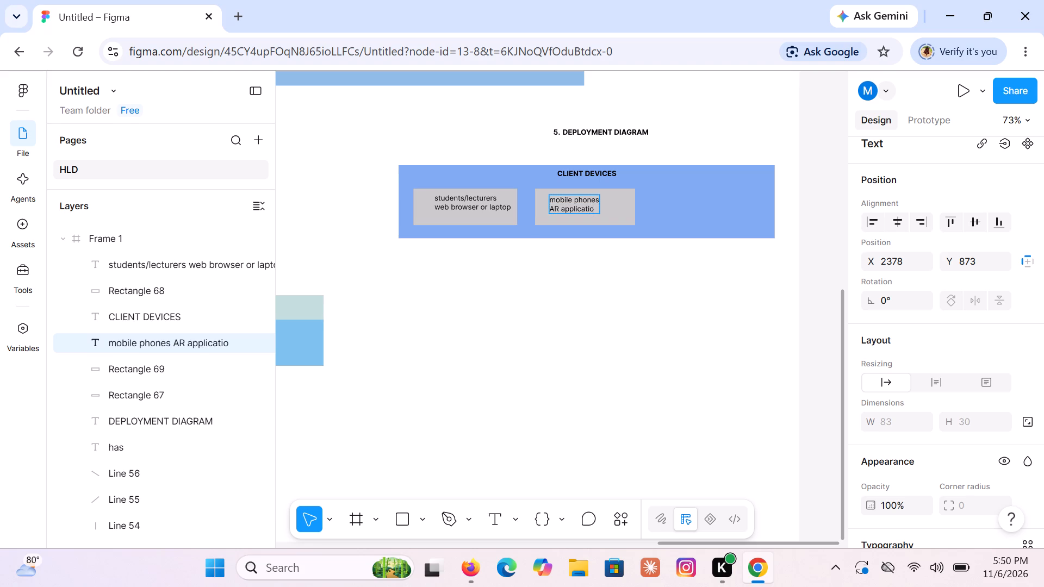
{"action": "key", "text": "n"}
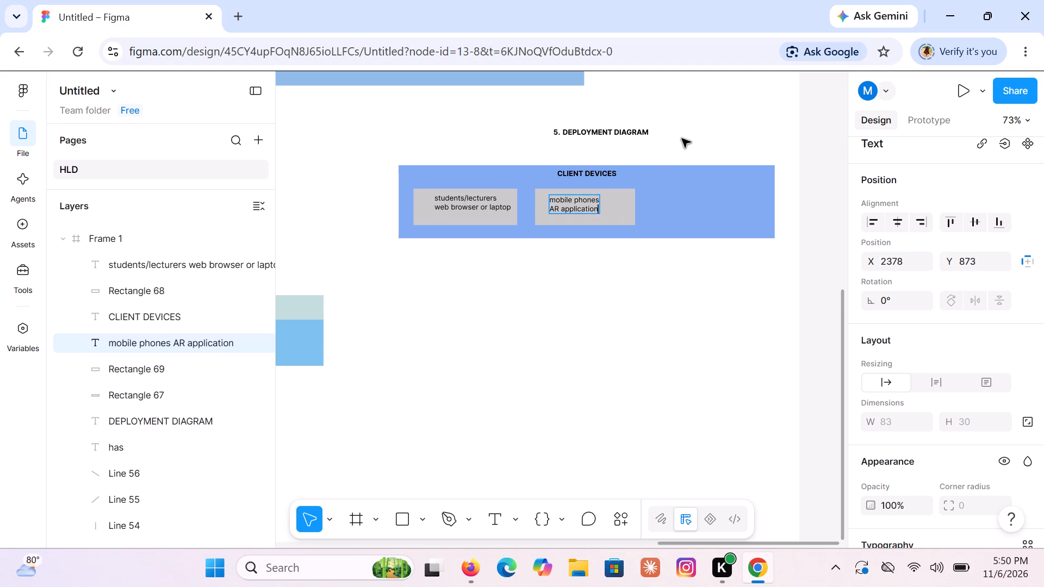
{"action": "left_click", "coordinate": [682, 139]}
{"action": "left_click", "coordinate": [682, 139]}
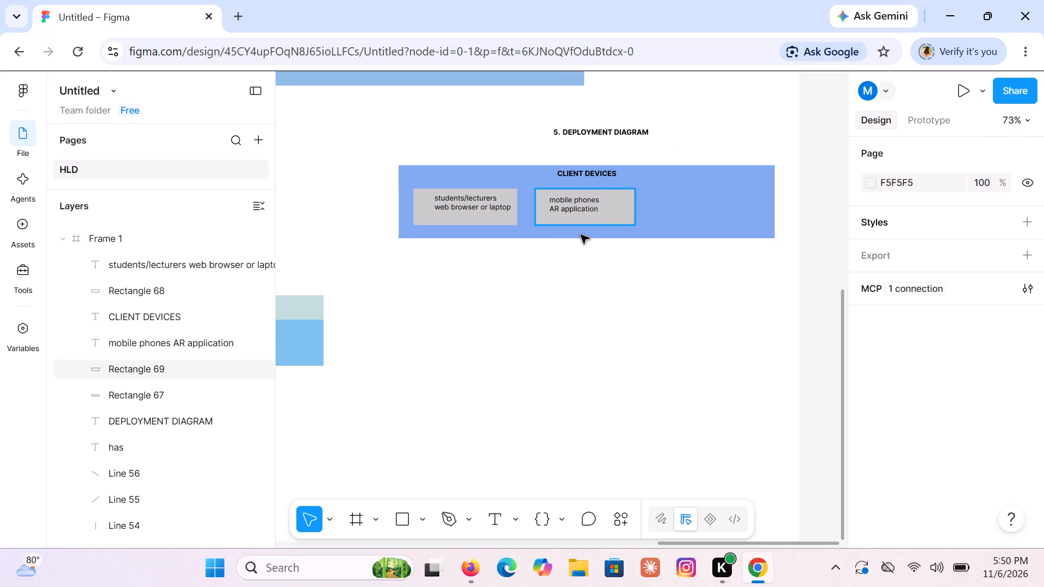
Draw a third rectangle inside CLIENT DEVICES, in the empty space beside the mobile phones box.
{"action": "left_click", "coordinate": [409, 511]}
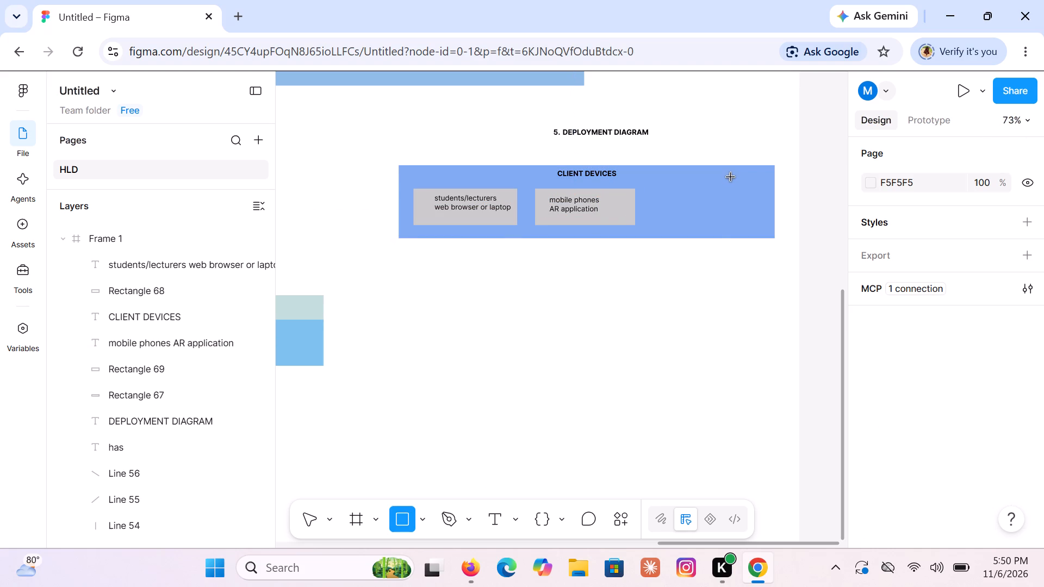
{"action": "left_click", "coordinate": [718, 191]}
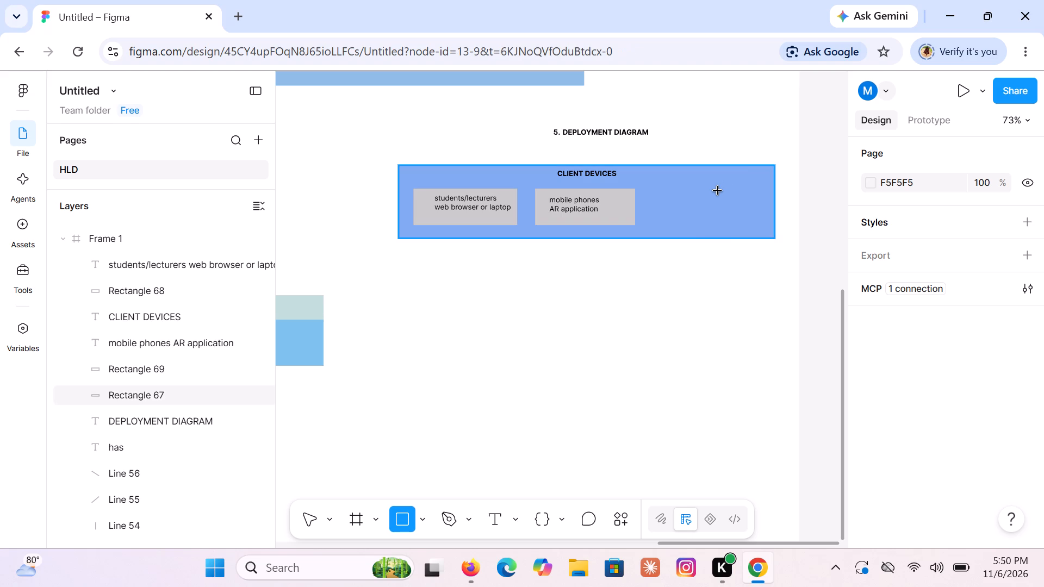
{"action": "left_click_drag", "start_coordinate": [722, 157], "coordinate": [722, 187]}
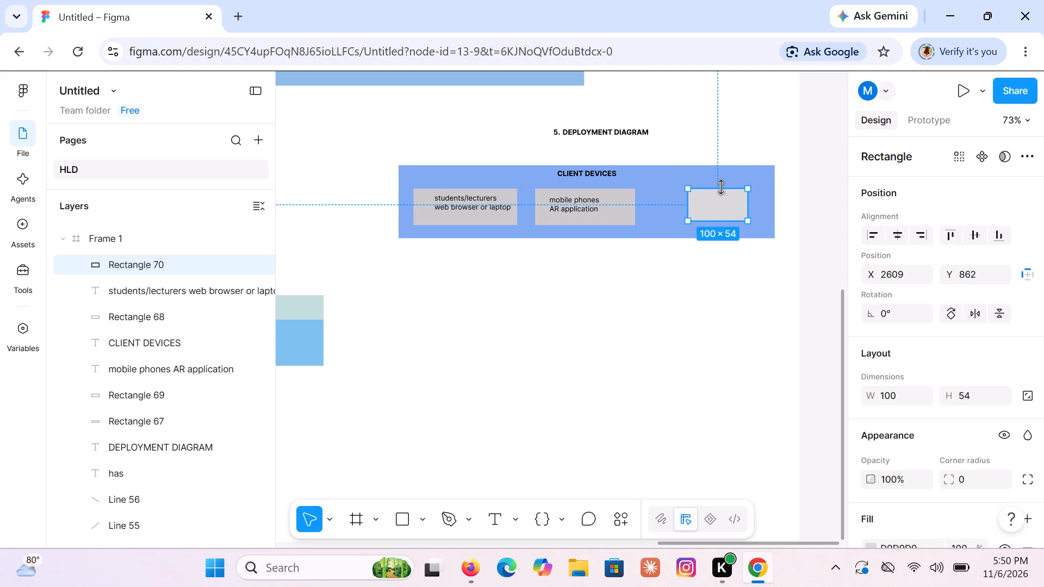
Resize the third rectangle inside CLIENT DEVICES to about 149 × 61, extending its bottom edge down and its left edge outward.
{"action": "left_click", "coordinate": [718, 220]}
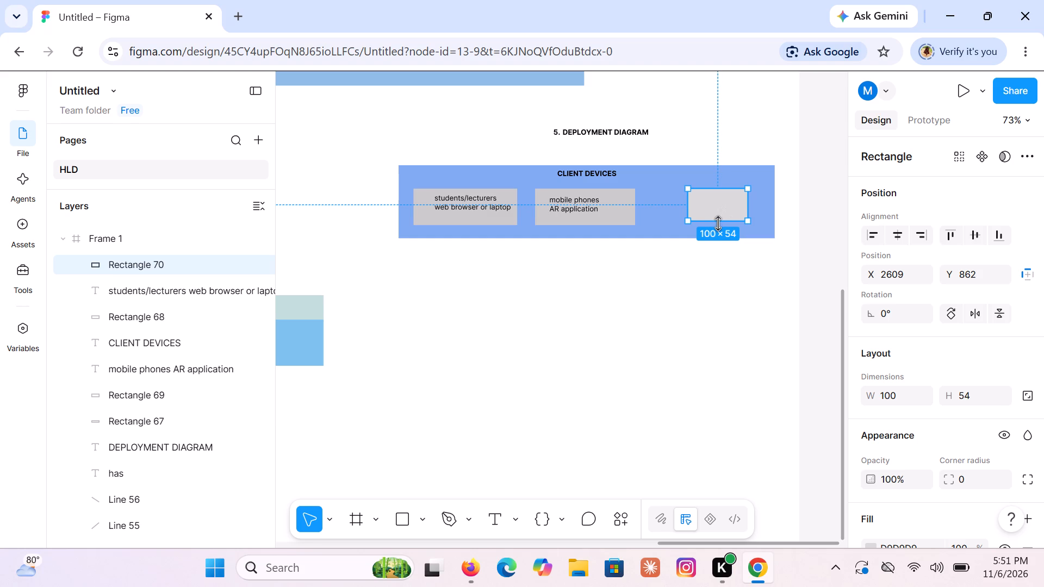
{"action": "left_click", "coordinate": [718, 224]}
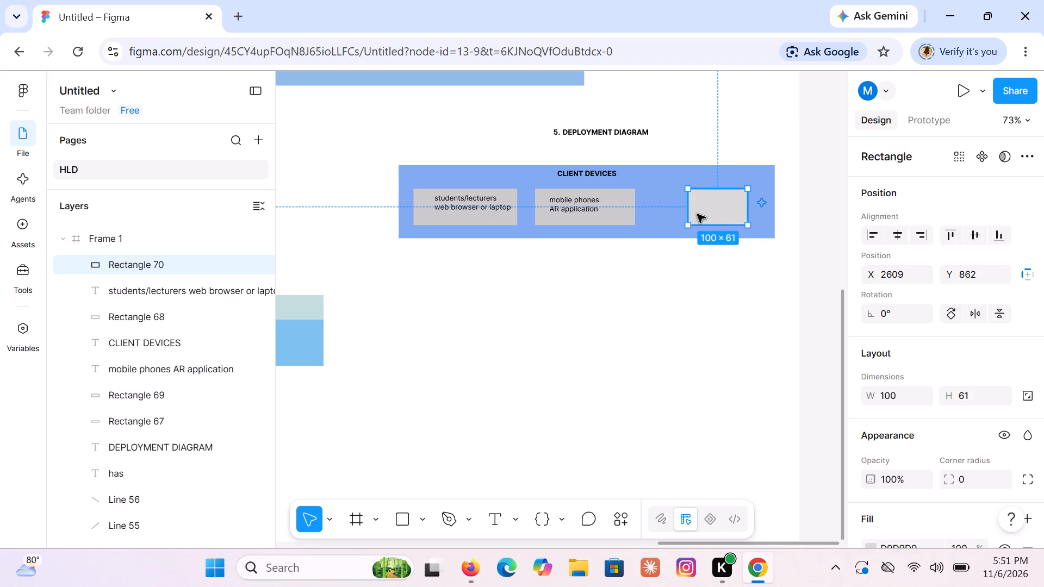
{"action": "left_click_drag", "start_coordinate": [689, 208], "coordinate": [678, 208]}
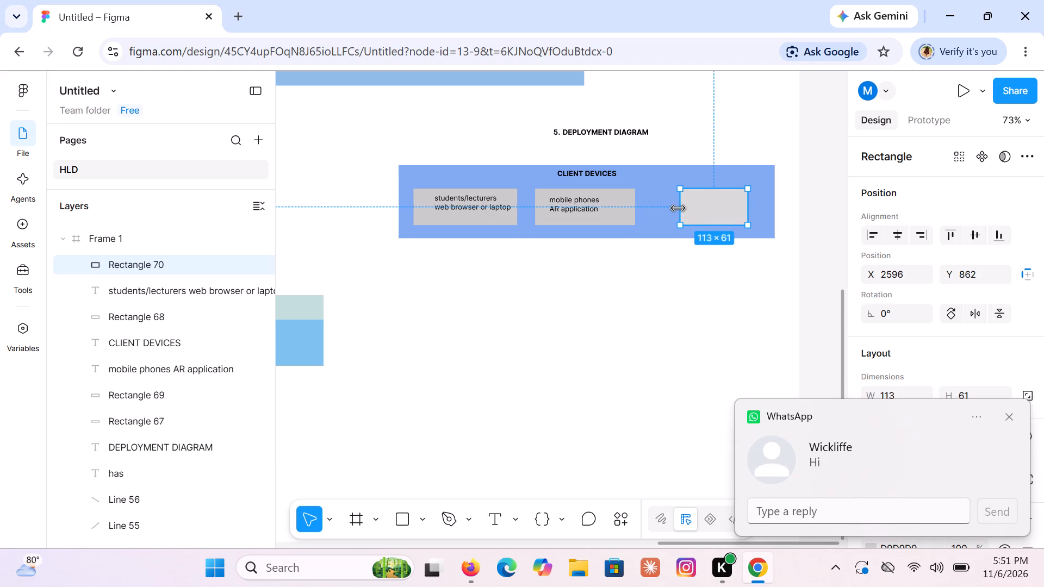
{"action": "left_click_drag", "start_coordinate": [678, 208], "coordinate": [658, 210]}
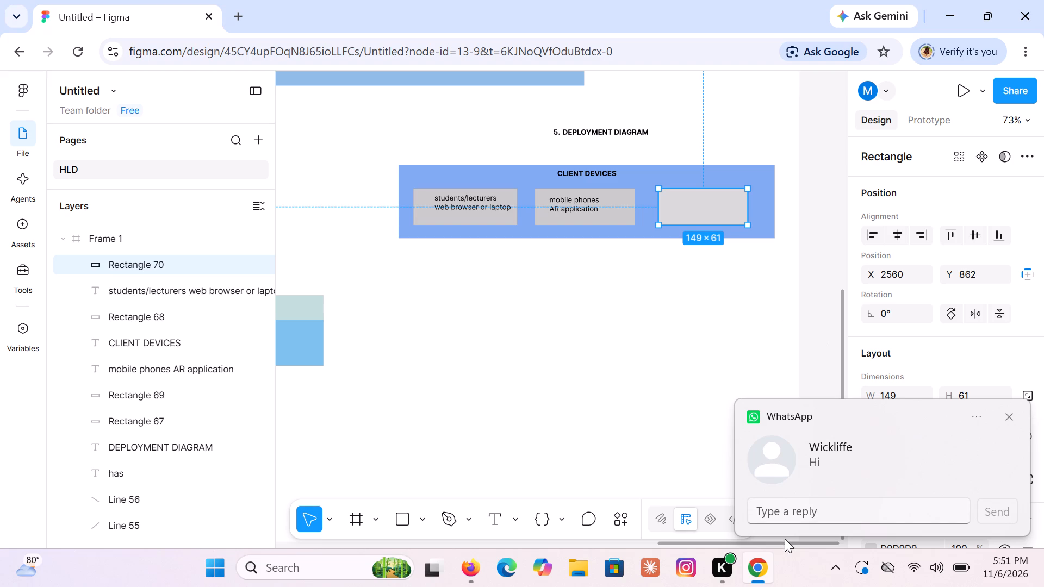
{"action": "left_click", "coordinate": [788, 508]}
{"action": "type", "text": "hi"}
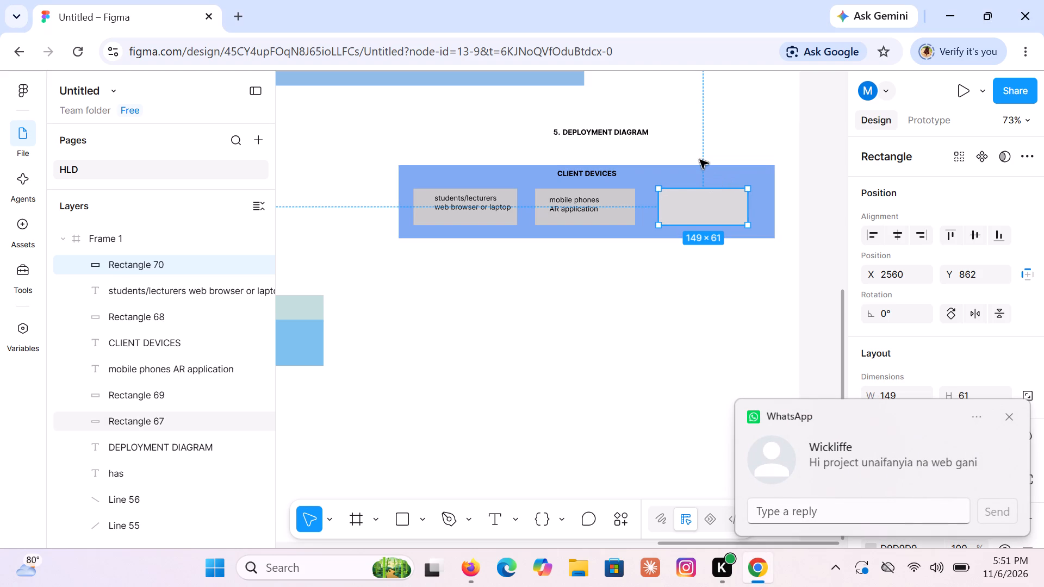
{"action": "left_click", "coordinate": [710, 198]}
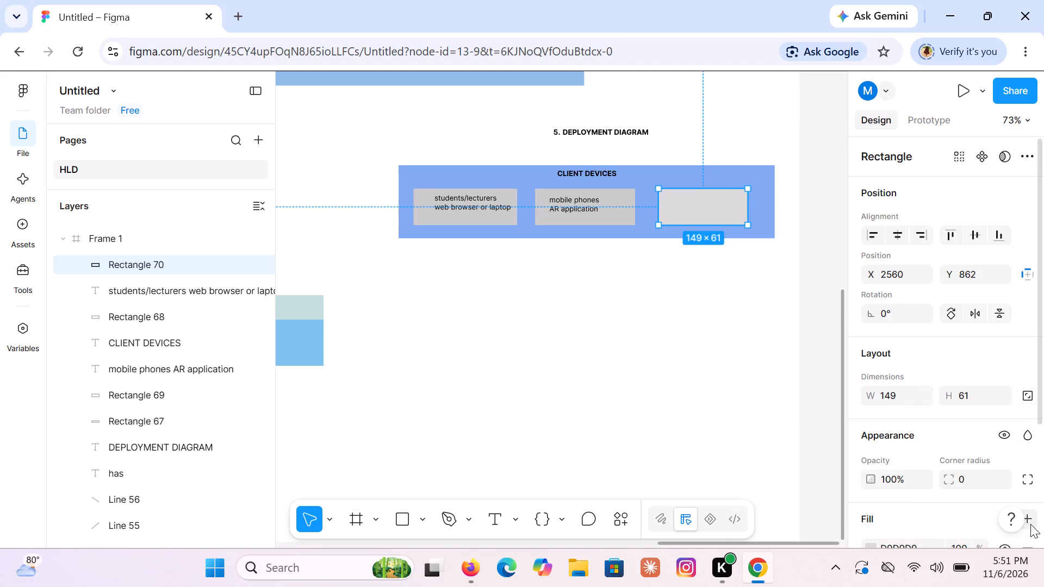
{"action": "left_click", "coordinate": [1030, 522]}
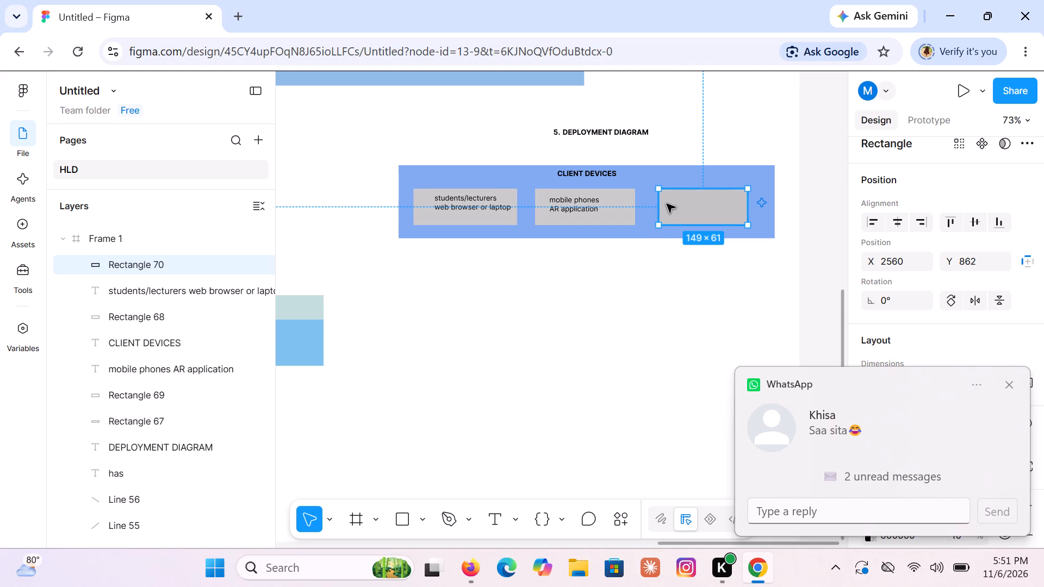
Label the empty third box inside CLIENT DEVICES with text beginning with "AR".
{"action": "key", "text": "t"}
{"action": "left_click", "coordinate": [667, 204]}
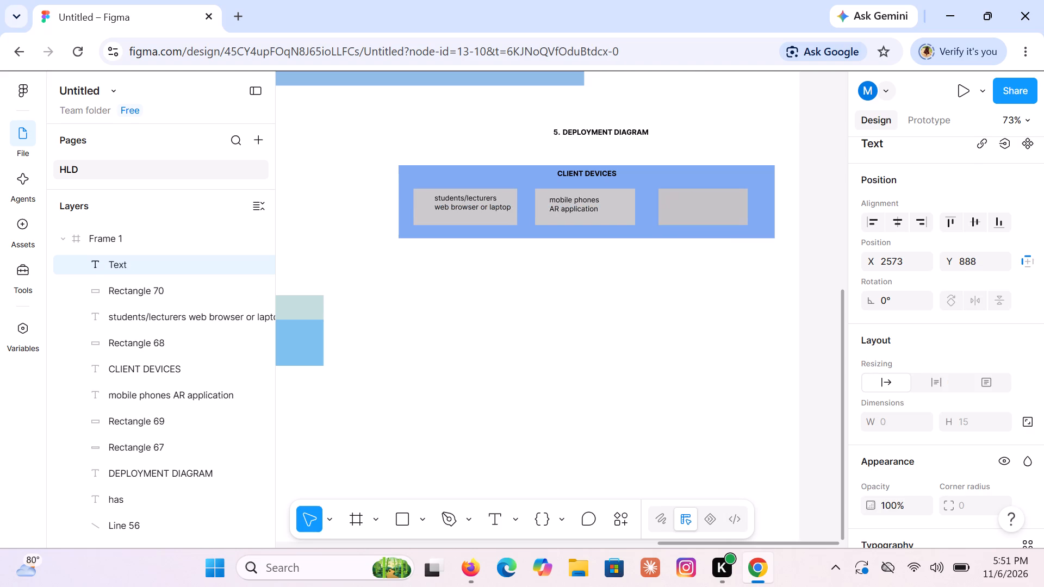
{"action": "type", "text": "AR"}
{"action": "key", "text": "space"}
Complete the third box's label inside CLIENT DEVICES so that it reads "AR glasses / AR devices".
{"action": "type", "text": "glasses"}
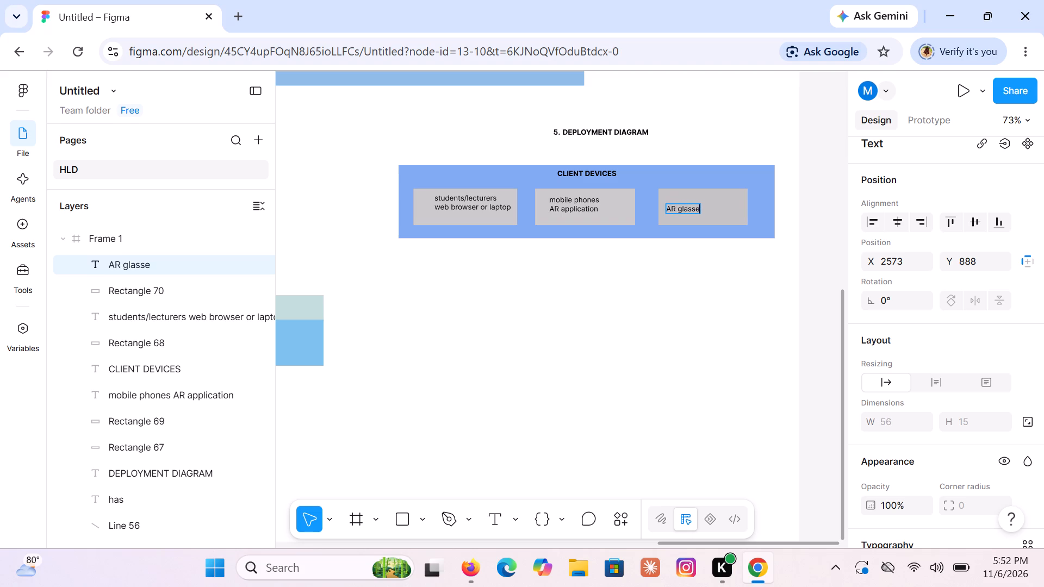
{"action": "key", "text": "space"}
{"action": "type", "text": "/"}
{"action": "key", "text": "space"}
{"action": "type", "text": "AR"}
{"action": "key", "text": "space"}
{"action": "type", "text": "devices"}
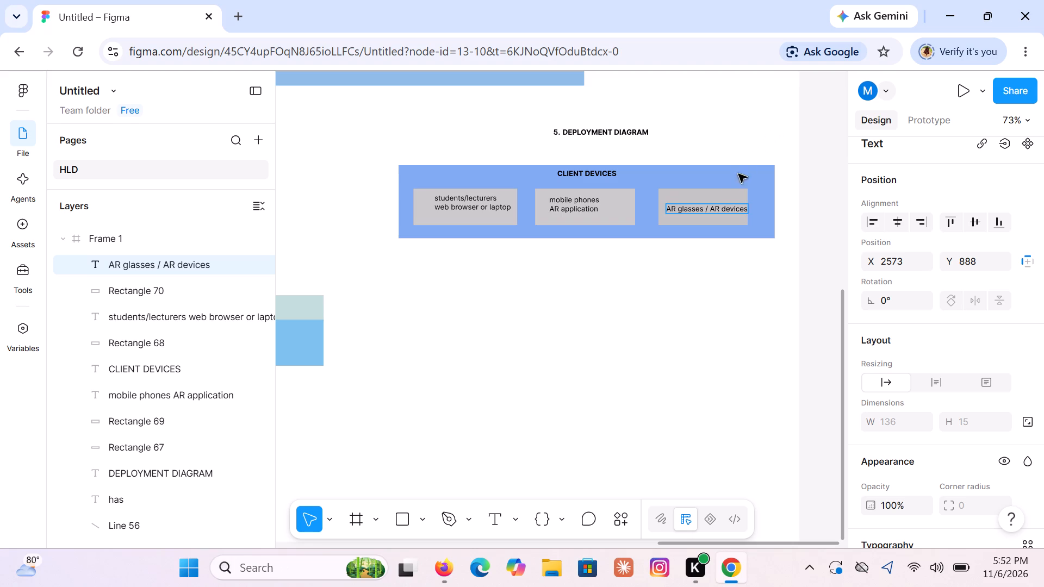
{"action": "left_click", "coordinate": [729, 195]}
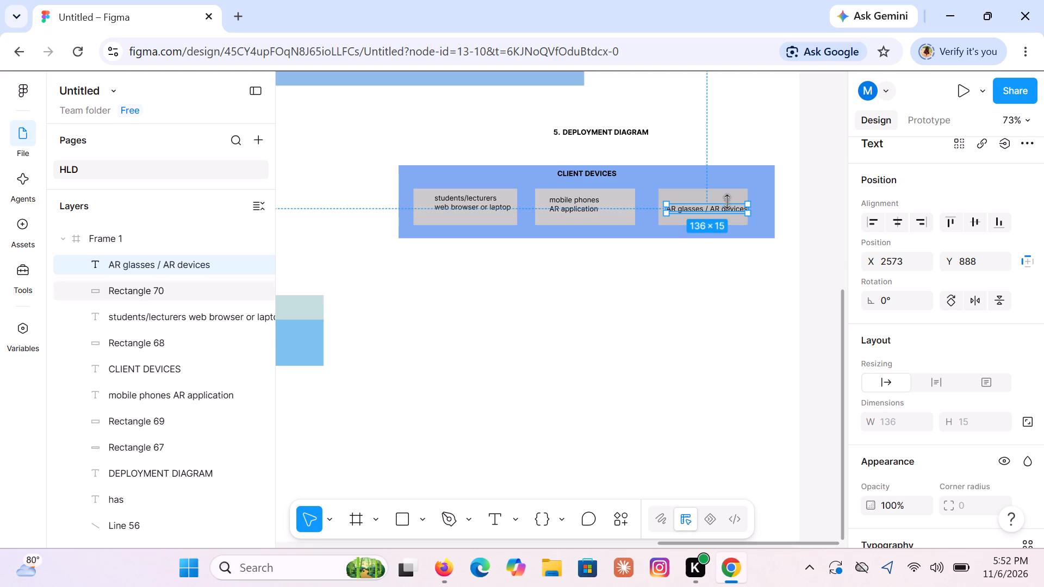
Move the "AR glasses / AR devices" label to about X 2567, Y 884, centred within the third box inside CLIENT DEVICES.
{"action": "double_click", "coordinate": [728, 210]}
{"action": "left_click", "coordinate": [728, 210]}
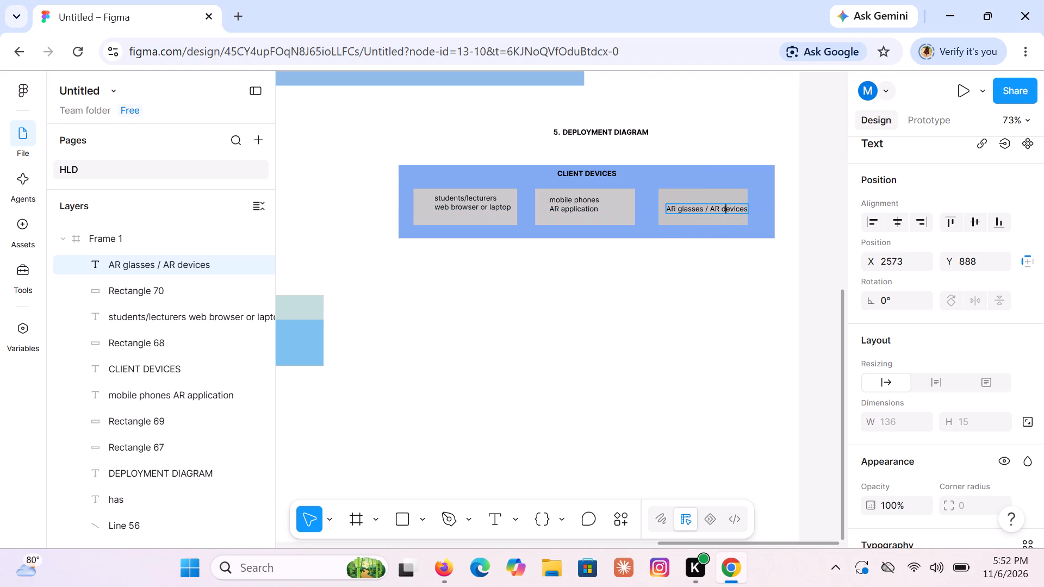
{"action": "left_click", "coordinate": [736, 140]}
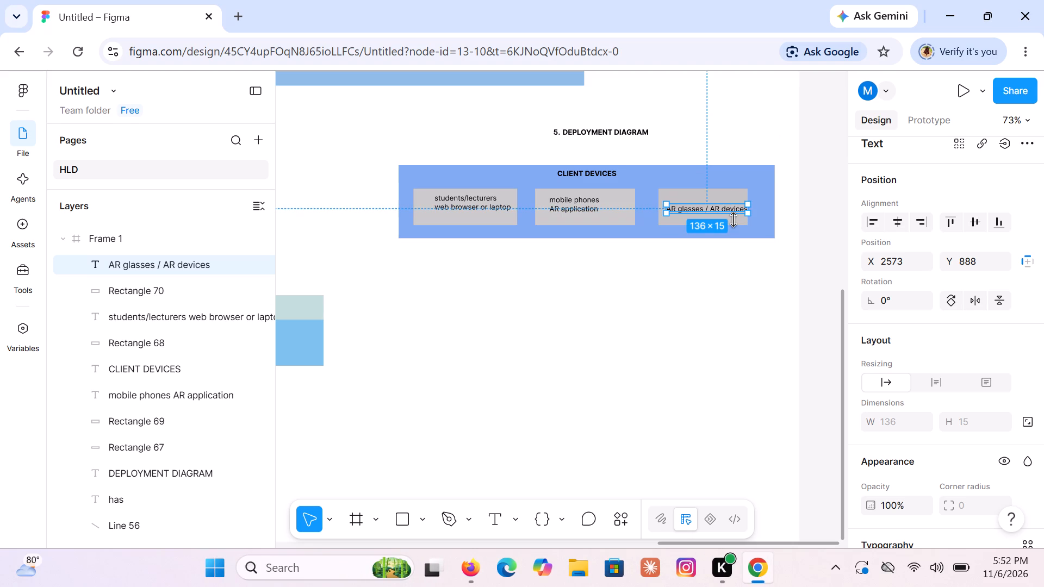
{"action": "left_click", "coordinate": [725, 209]}
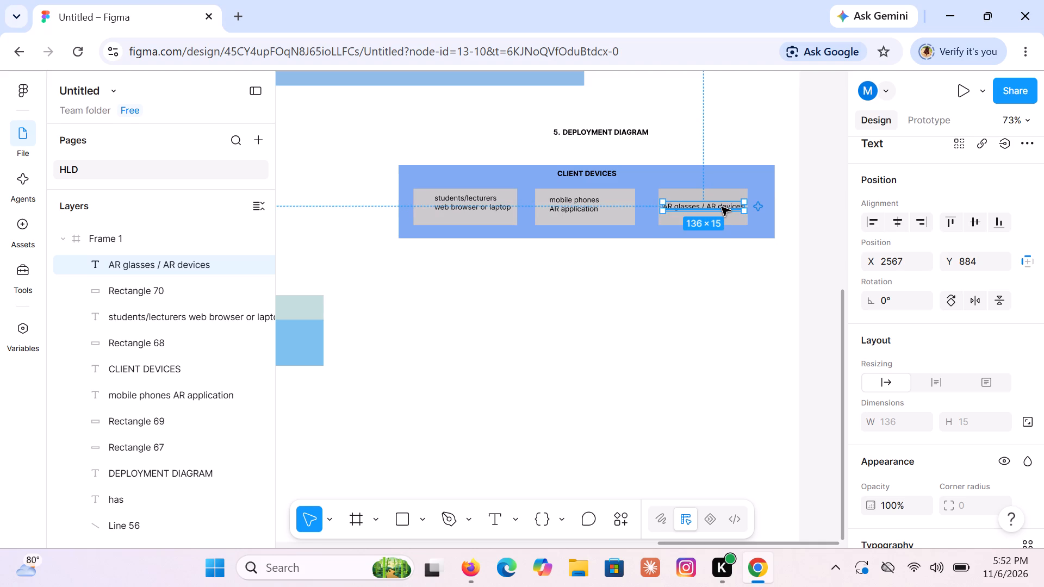
{"action": "left_click", "coordinate": [744, 99]}
{"action": "left_click", "coordinate": [744, 99]}
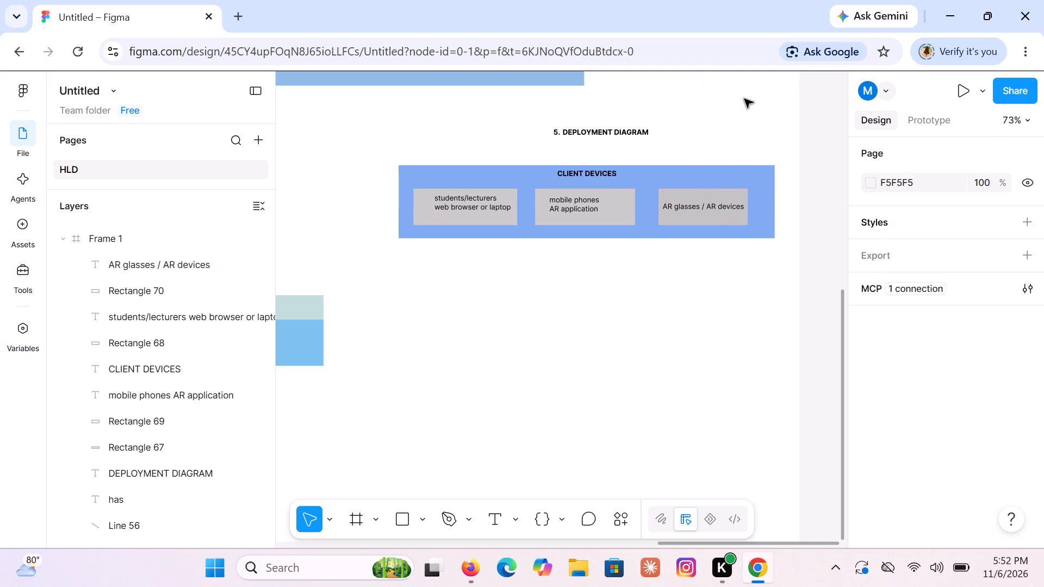
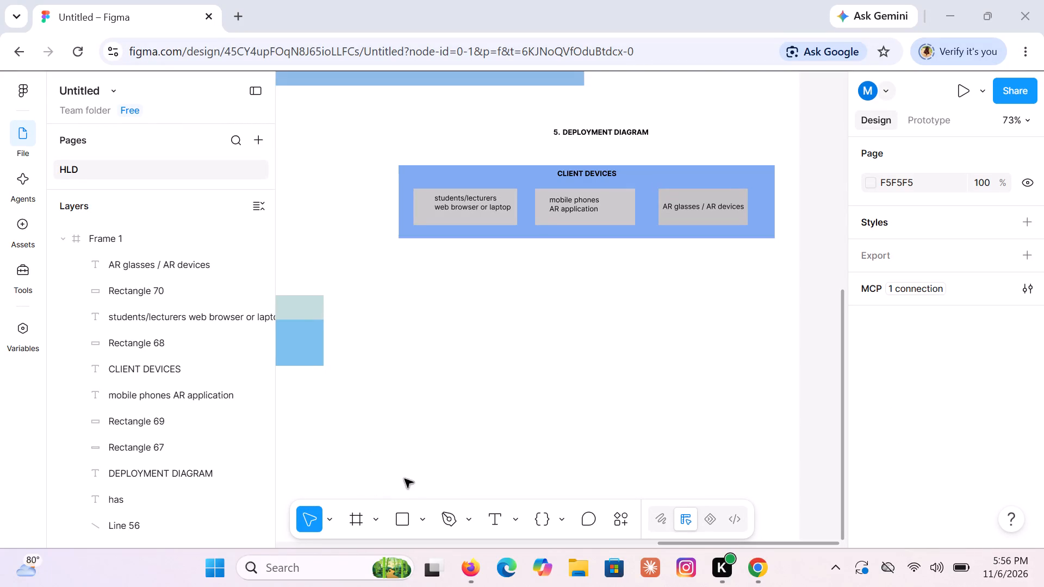
Draw an ellipse about 160 × 146 in the empty space below the CLIENT DEVICES container.
{"action": "left_click", "coordinate": [424, 518]}
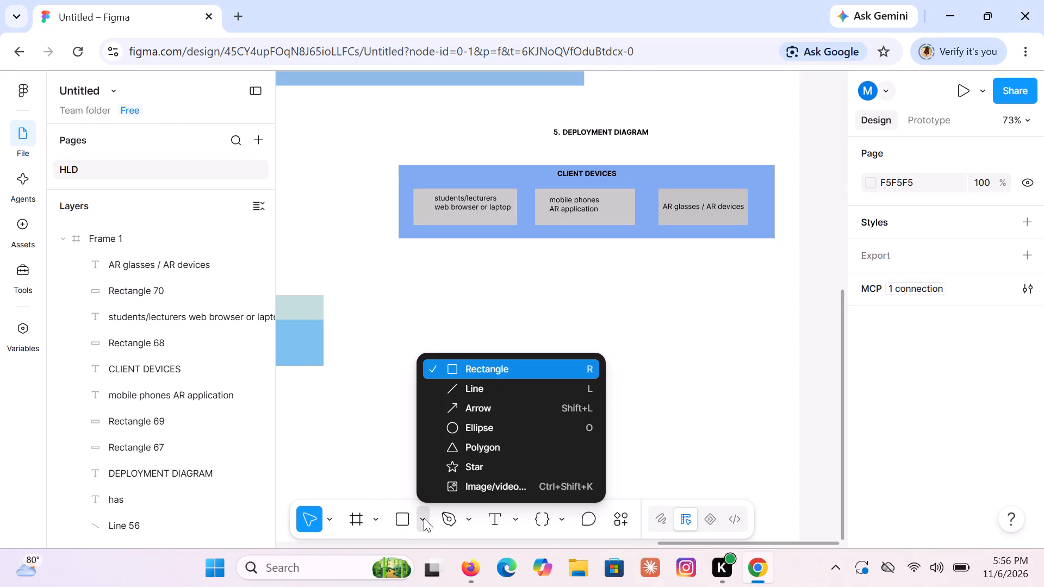
{"action": "left_click", "coordinate": [509, 421]}
{"action": "left_click", "coordinate": [550, 336]}
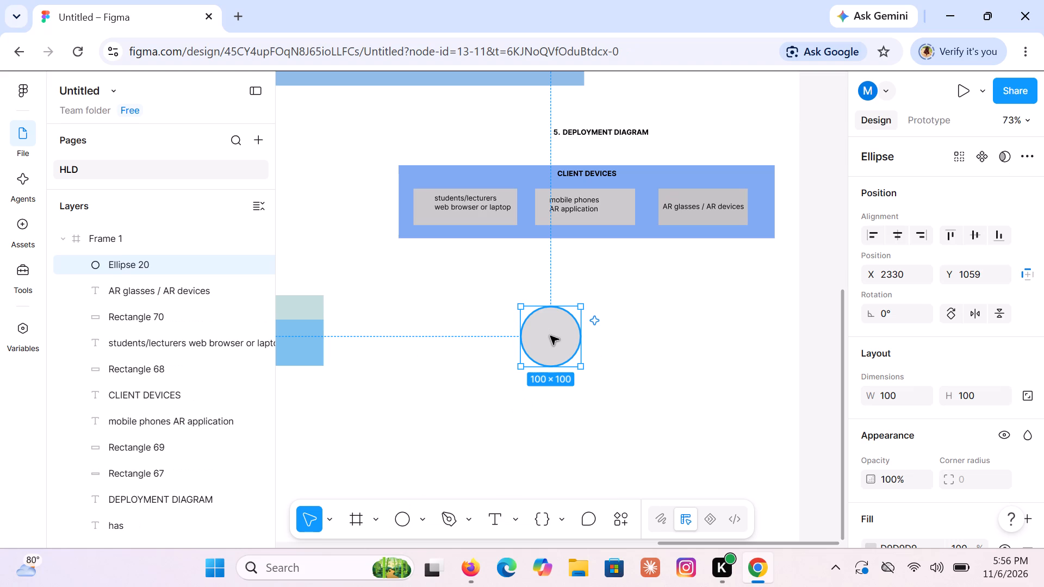
{"action": "left_click_drag", "start_coordinate": [549, 364], "coordinate": [551, 394]}
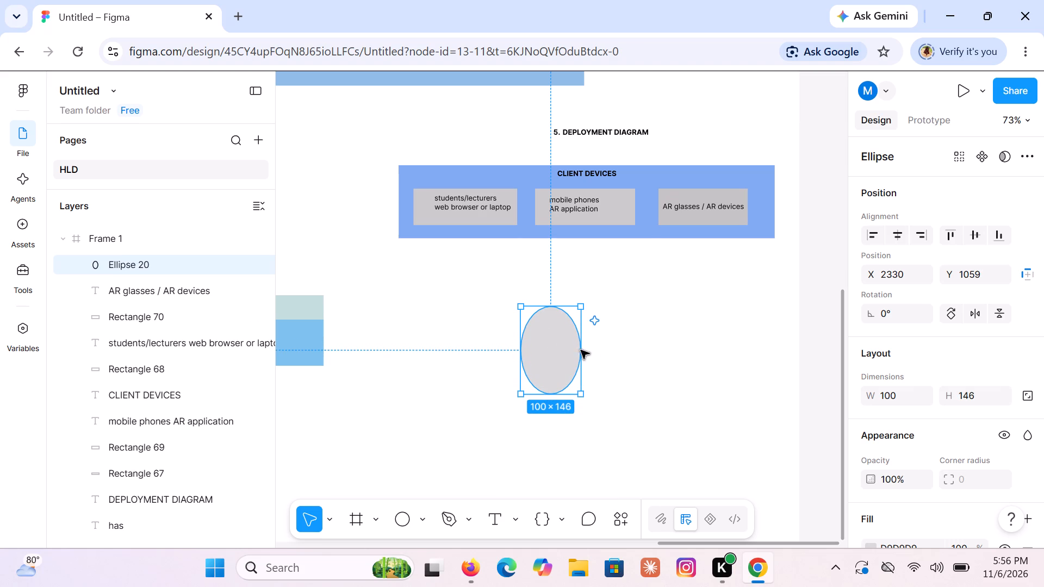
{"action": "left_click_drag", "start_coordinate": [577, 350], "coordinate": [615, 354]}
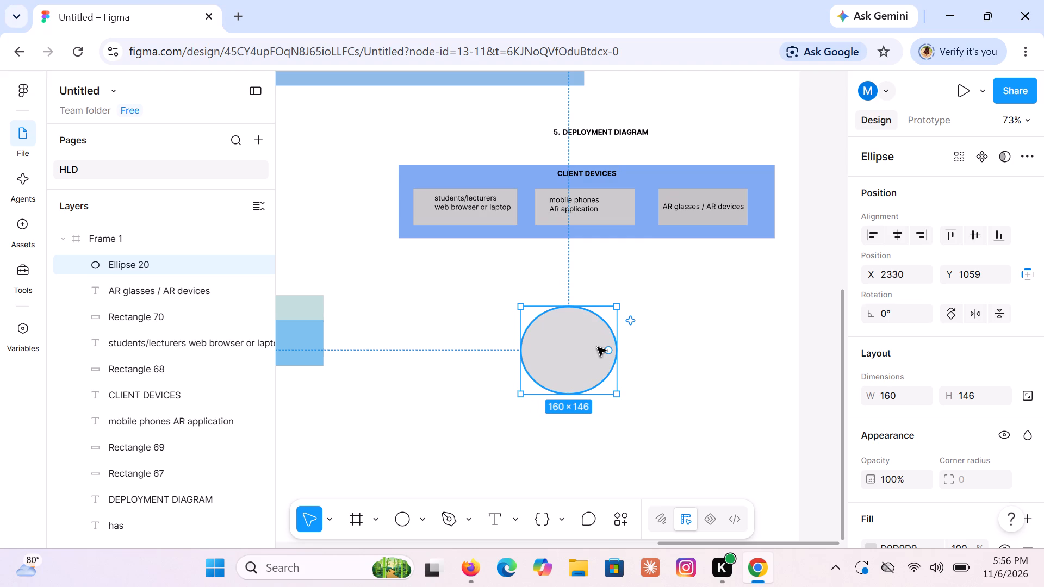
{"action": "left_click", "coordinate": [707, 338]}
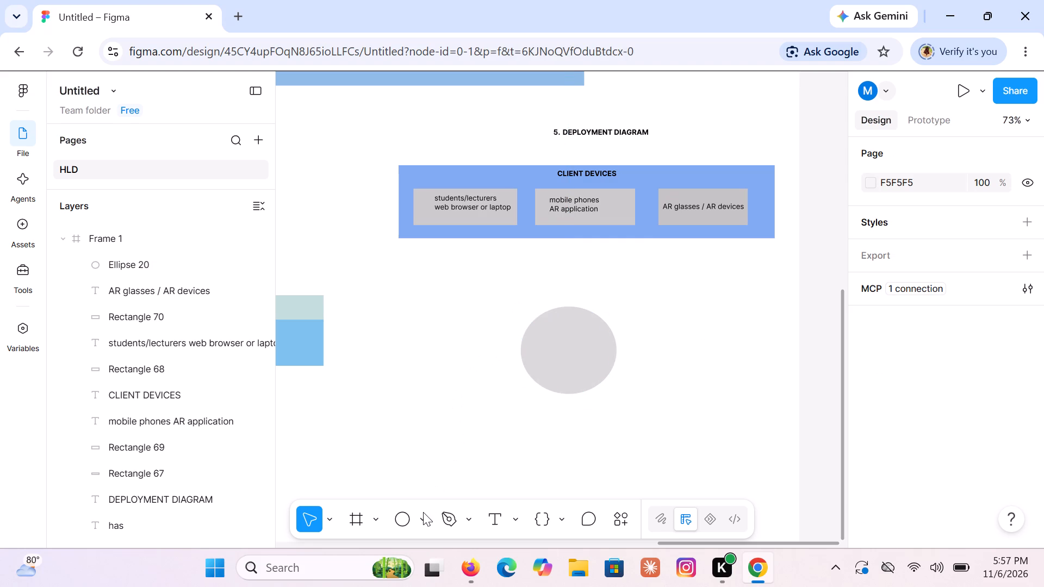
Add a second fill to the ellipse below CLIENT DEVICES, black 000000 at 34% opacity, to darken it.
{"action": "left_click", "coordinate": [570, 333]}
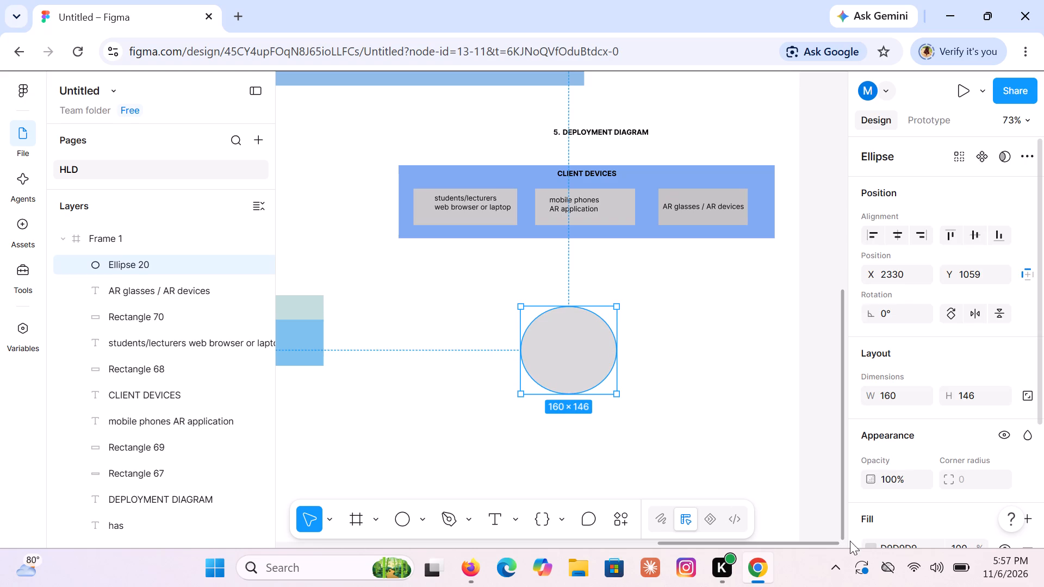
{"action": "left_click", "coordinate": [1029, 517]}
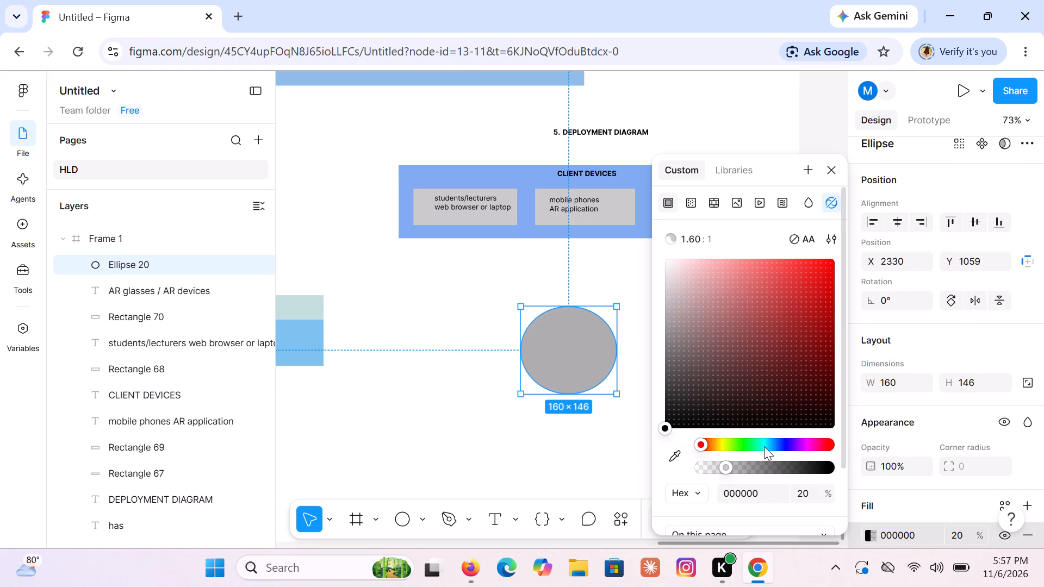
{"action": "left_click", "coordinate": [744, 463]}
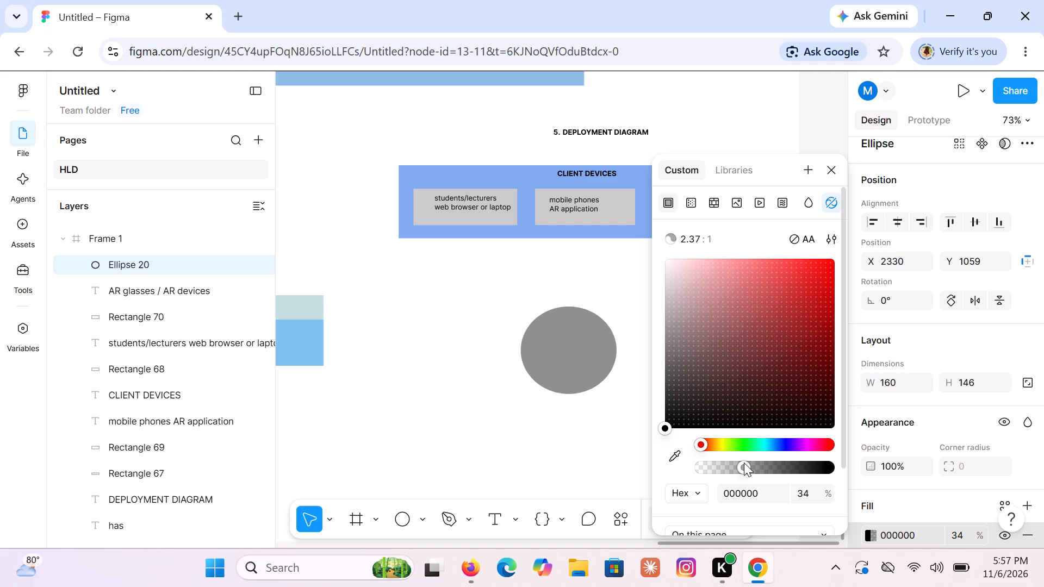
{"action": "left_click", "coordinate": [600, 441]}
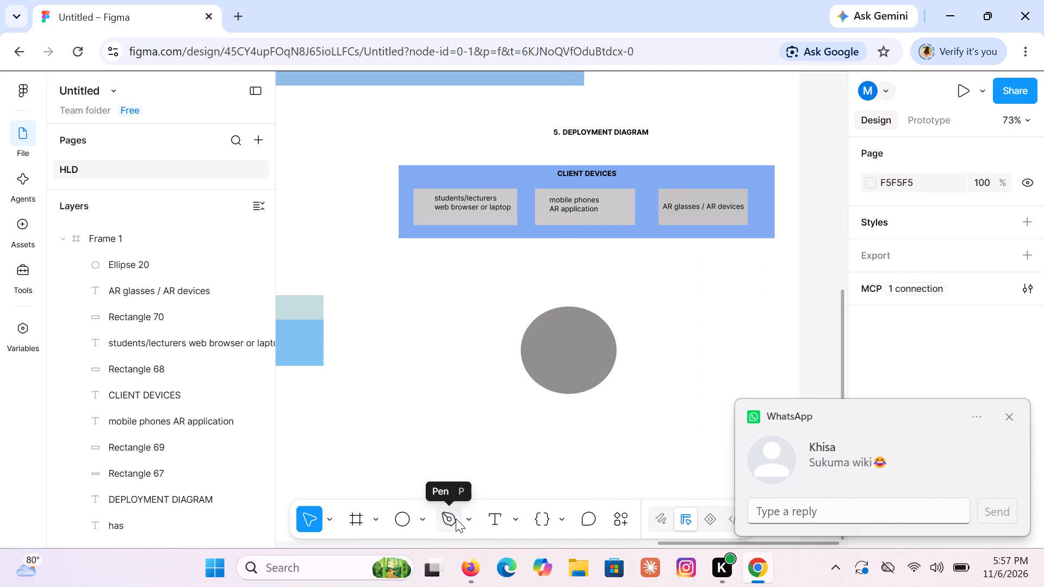
Place a horizontal arrow about 100 long just below the CLIENT DEVICES container, under the students/lecturers box.
{"action": "left_click", "coordinate": [467, 523]}
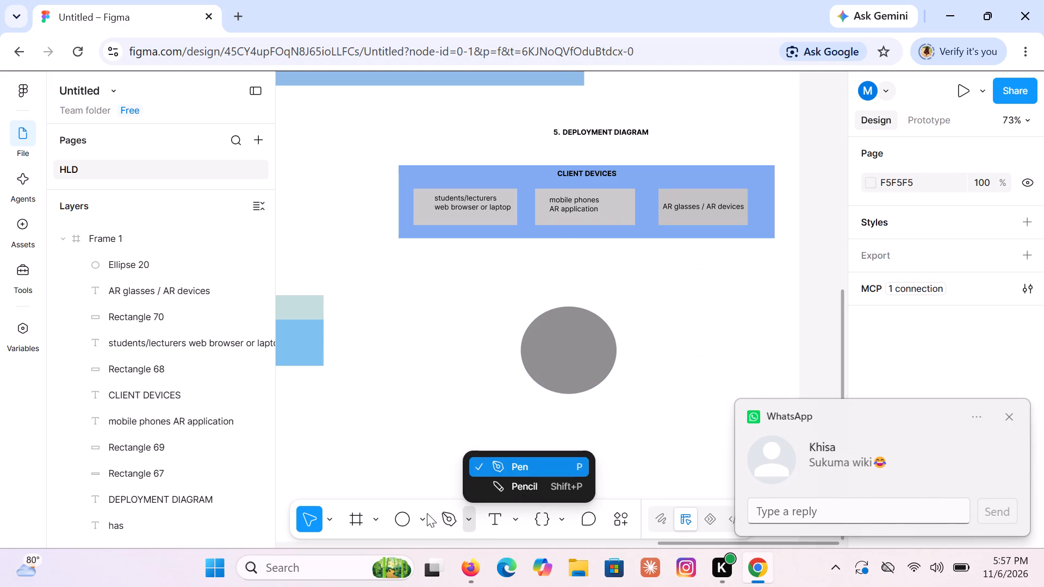
{"action": "left_click", "coordinate": [416, 513]}
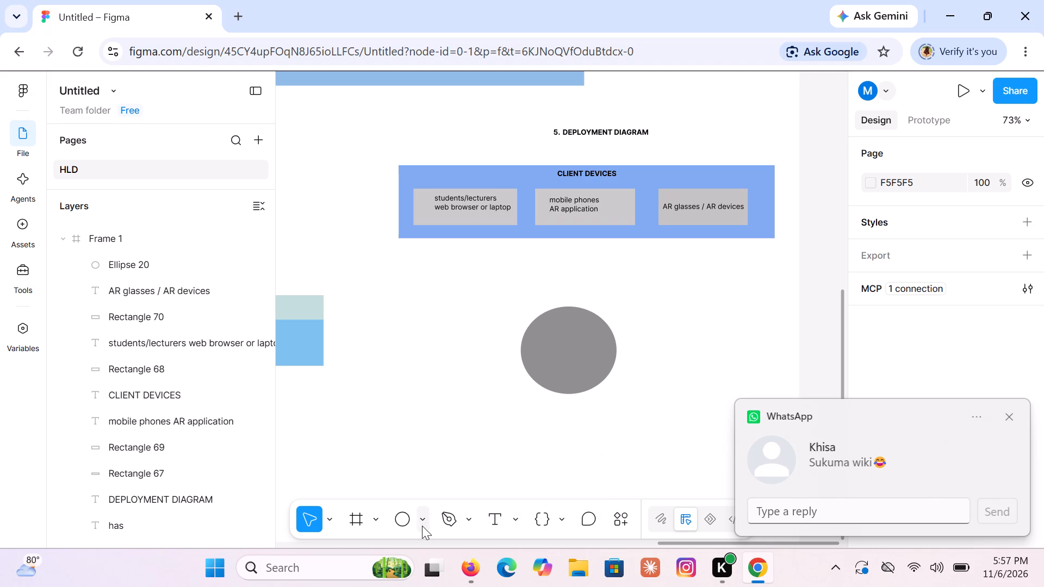
{"action": "left_click", "coordinate": [422, 526]}
{"action": "left_click", "coordinate": [495, 412]}
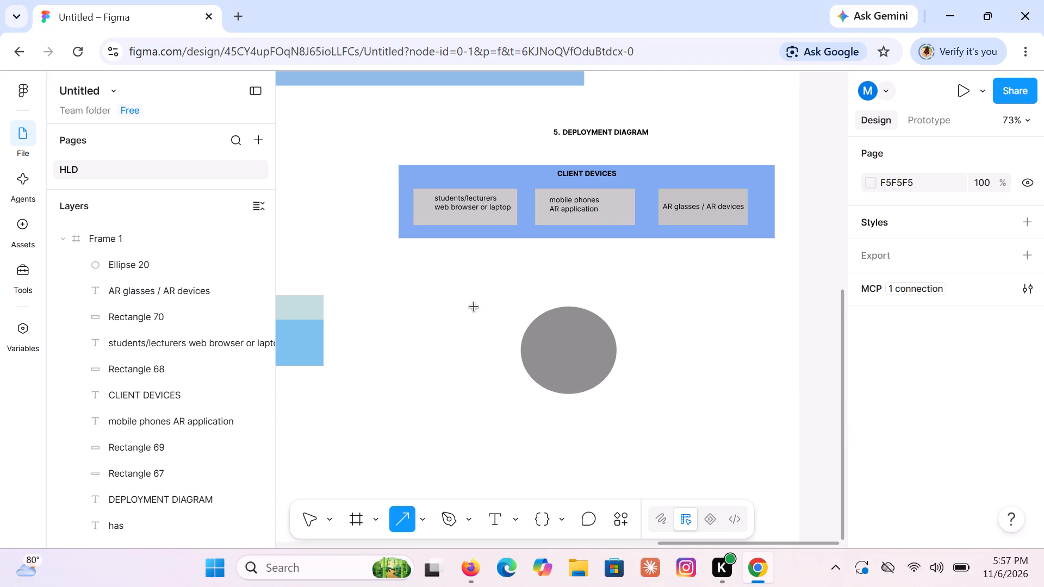
{"action": "left_click", "coordinate": [465, 250]}
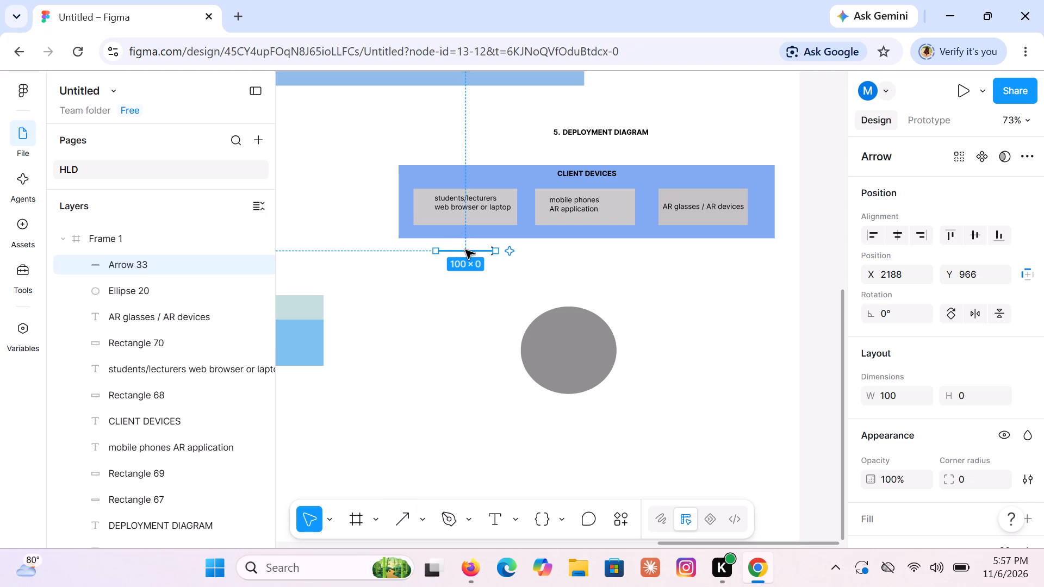
Stretch the new arrow so it runs from the bottom of the students/lecturers box to the ellipse's upper-left edge.
{"action": "left_click_drag", "start_coordinate": [489, 250], "coordinate": [501, 276]}
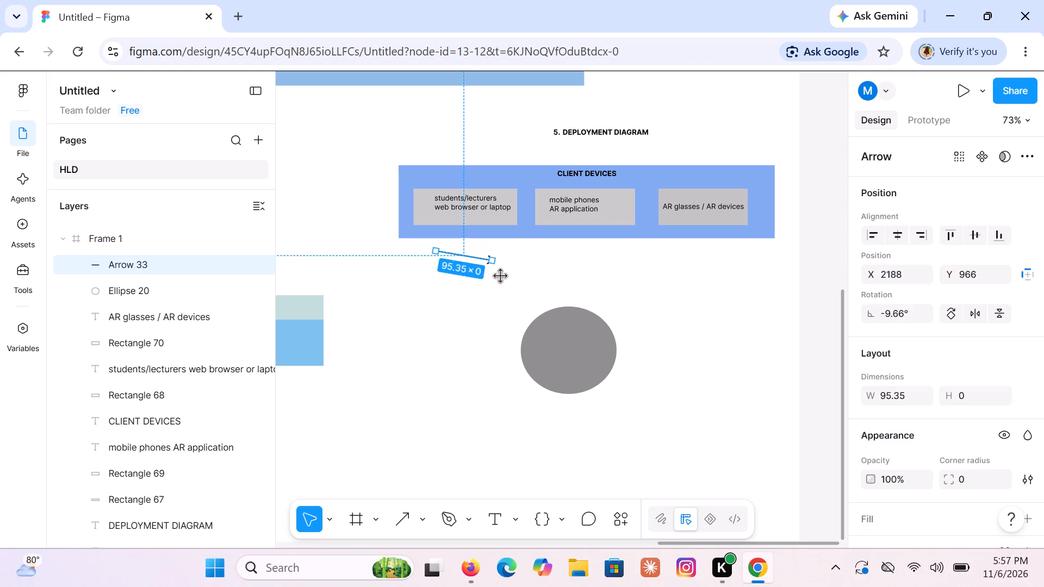
{"action": "left_click_drag", "start_coordinate": [501, 276], "coordinate": [525, 329]}
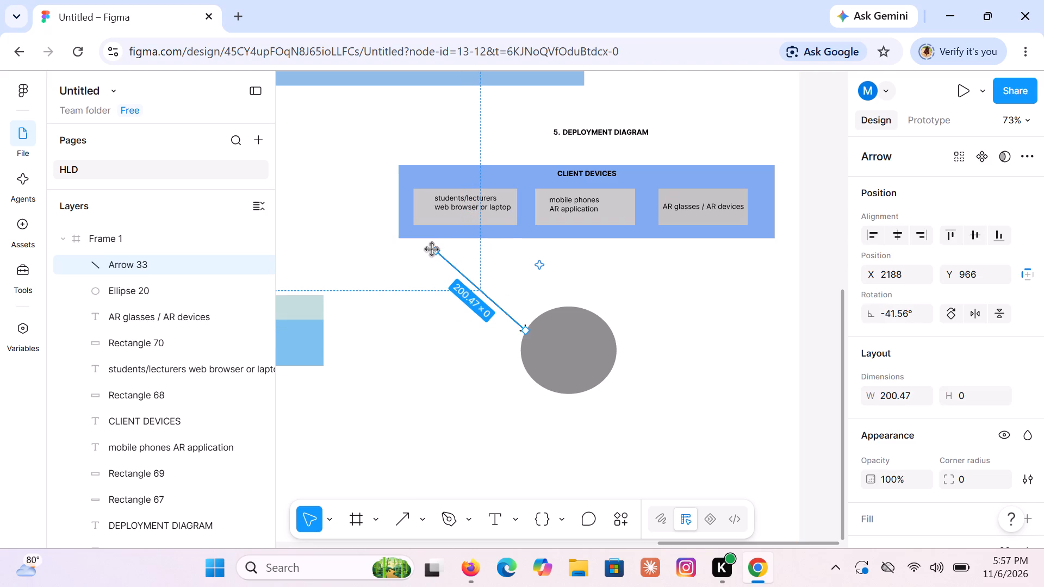
{"action": "left_click_drag", "start_coordinate": [432, 249], "coordinate": [458, 226]}
{"action": "left_click", "coordinate": [450, 292]}
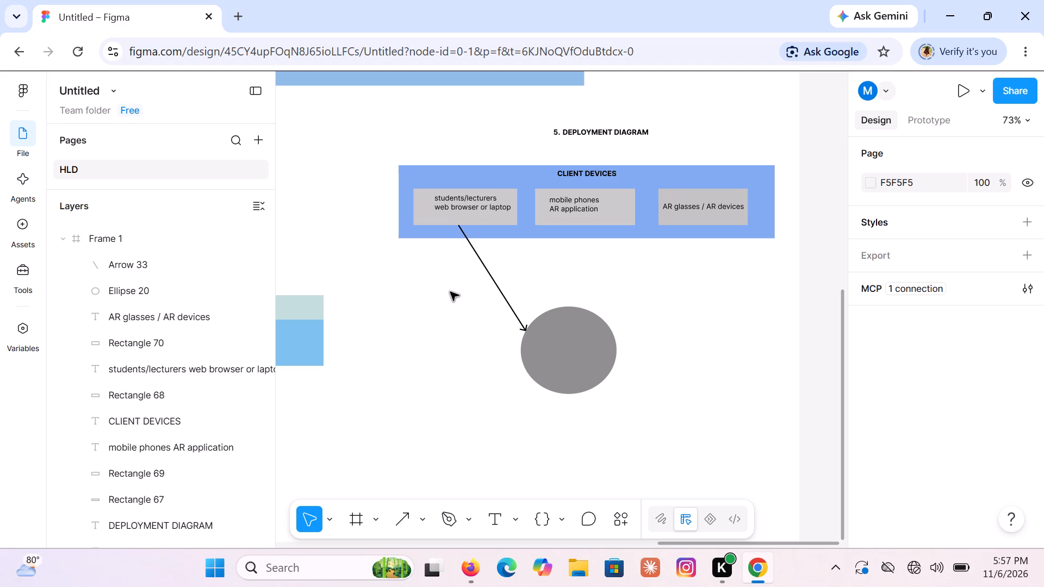
Draw a vertical arrow about 136 long from the bottom of the mobile phones box to the top of the ellipse.
{"action": "left_click", "coordinate": [396, 520]}
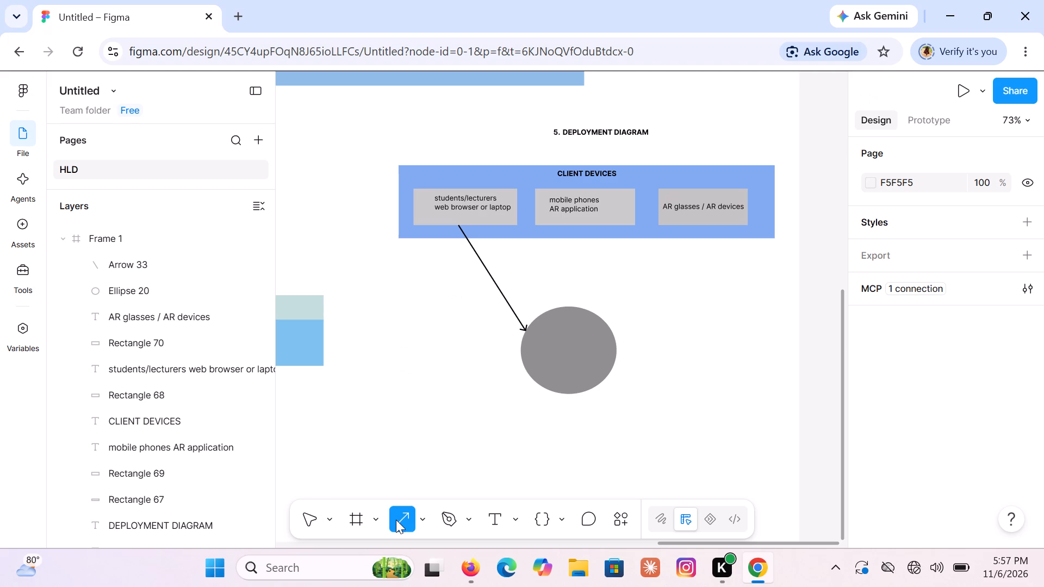
{"action": "left_click", "coordinate": [564, 252]}
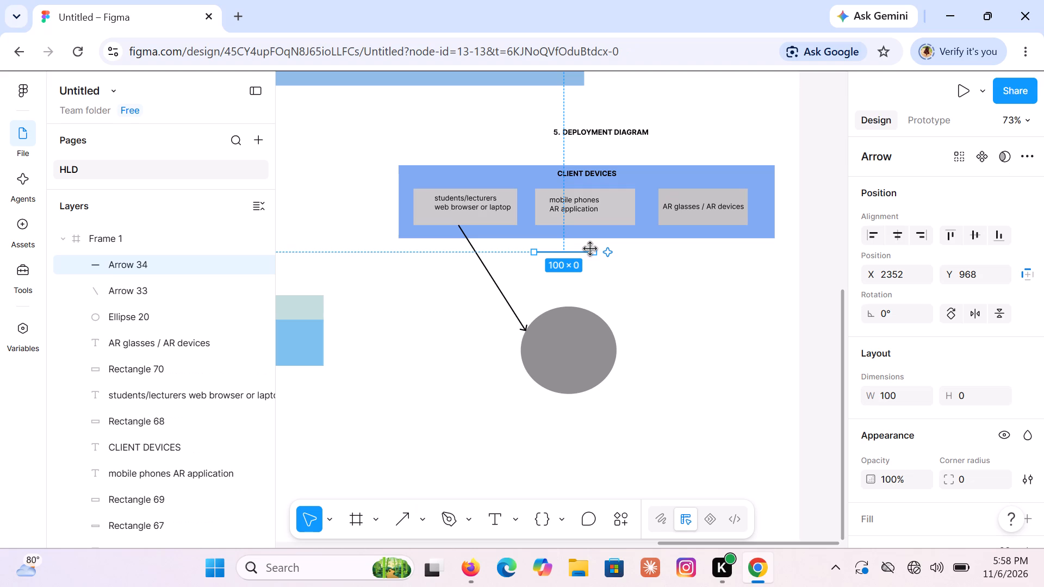
{"action": "left_click_drag", "start_coordinate": [591, 249], "coordinate": [559, 294]}
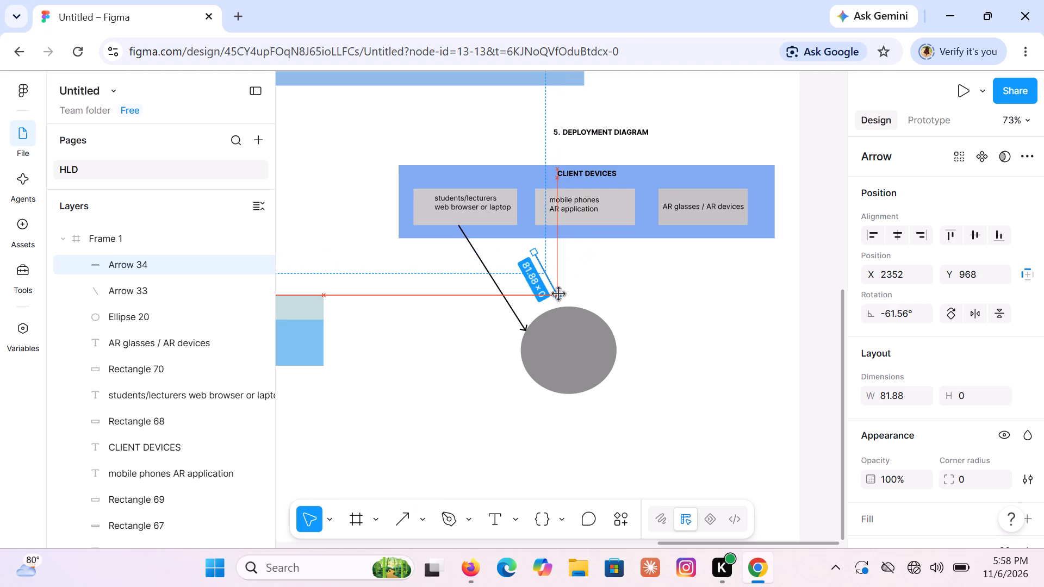
{"action": "left_click_drag", "start_coordinate": [559, 294], "coordinate": [569, 305]}
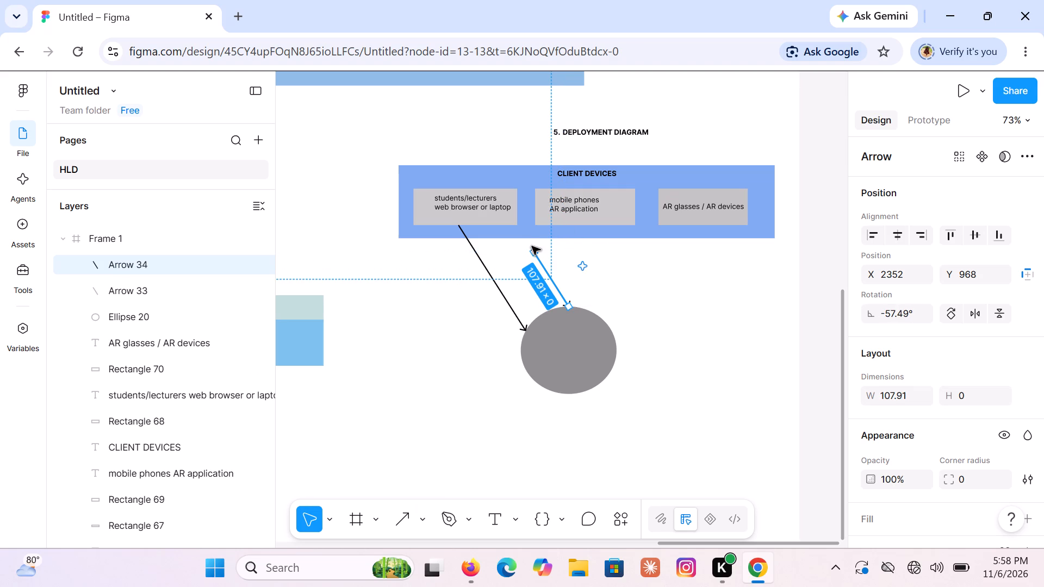
{"action": "left_click_drag", "start_coordinate": [534, 251], "coordinate": [557, 237]}
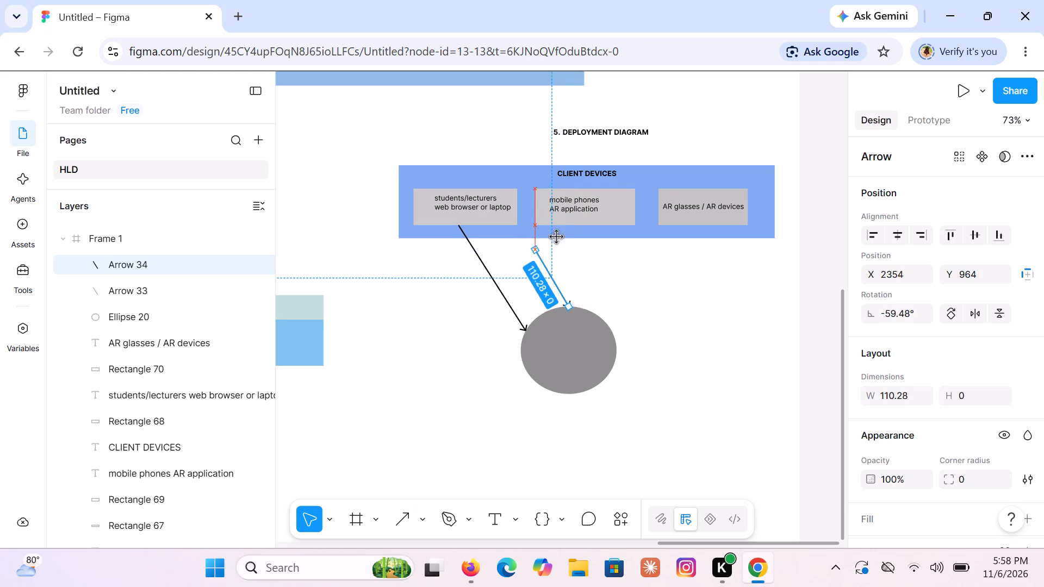
{"action": "left_click_drag", "start_coordinate": [557, 237], "coordinate": [568, 226]}
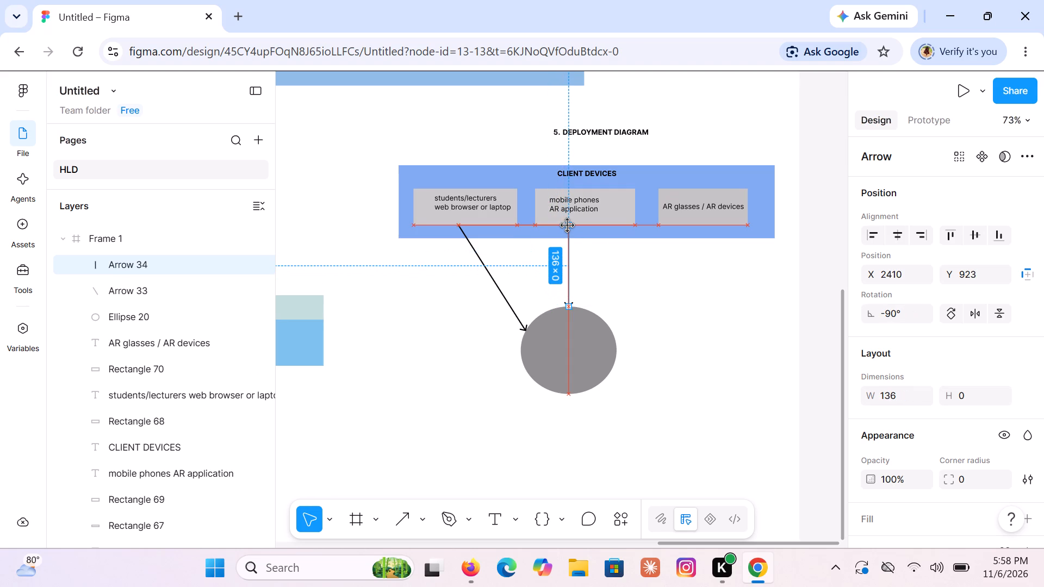
{"action": "left_click_drag", "start_coordinate": [568, 226], "coordinate": [568, 226]}
{"action": "left_click", "coordinate": [594, 267]}
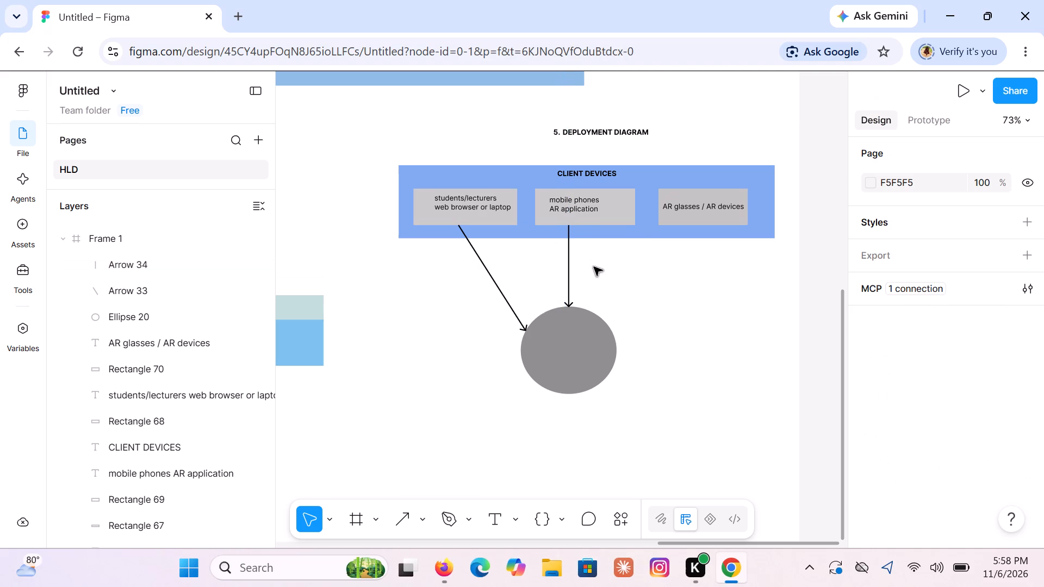
Draw an arrow about 224 long from the bottom of the AR glasses box to the ellipse's upper-right edge.
{"action": "left_click", "coordinate": [401, 513]}
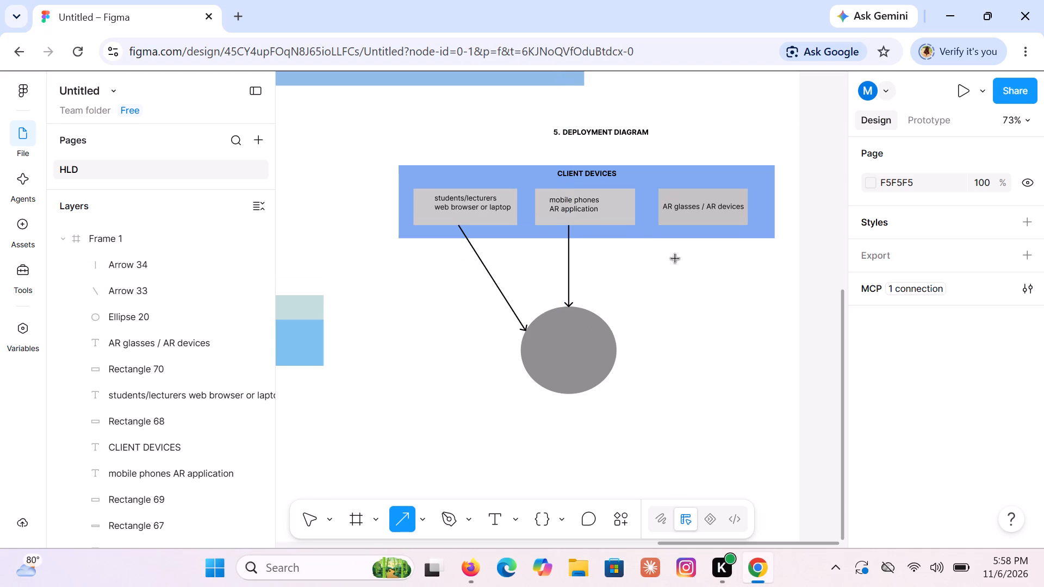
{"action": "left_click", "coordinate": [650, 279]}
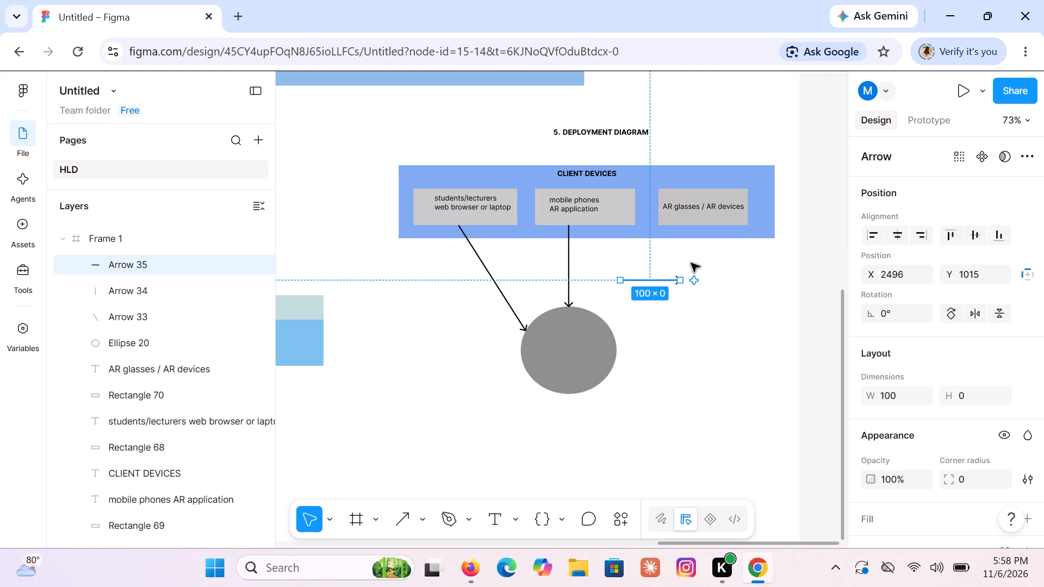
{"action": "left_click_drag", "start_coordinate": [680, 280], "coordinate": [617, 328]}
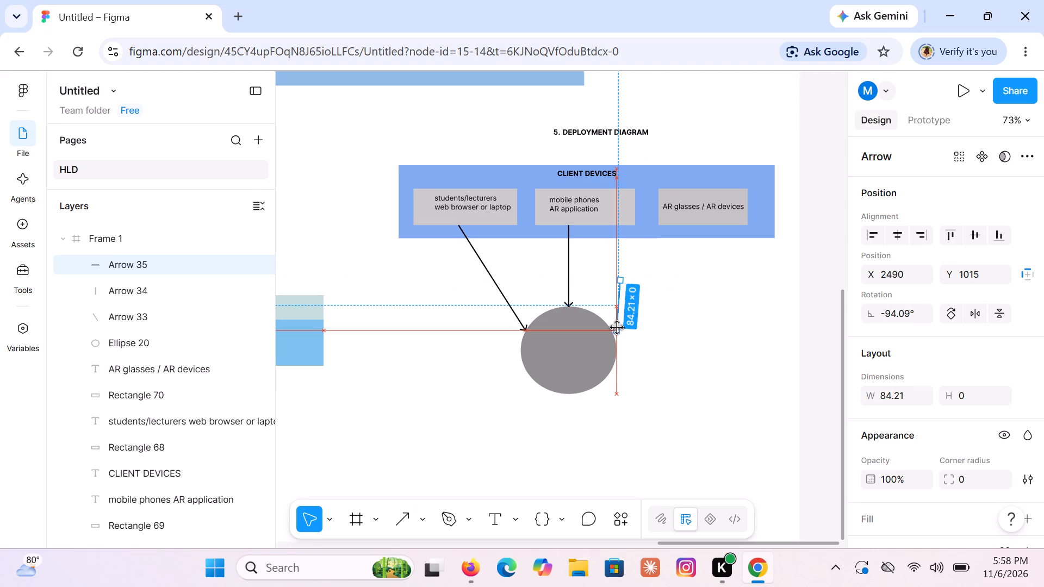
{"action": "left_click_drag", "start_coordinate": [617, 328], "coordinate": [612, 326]}
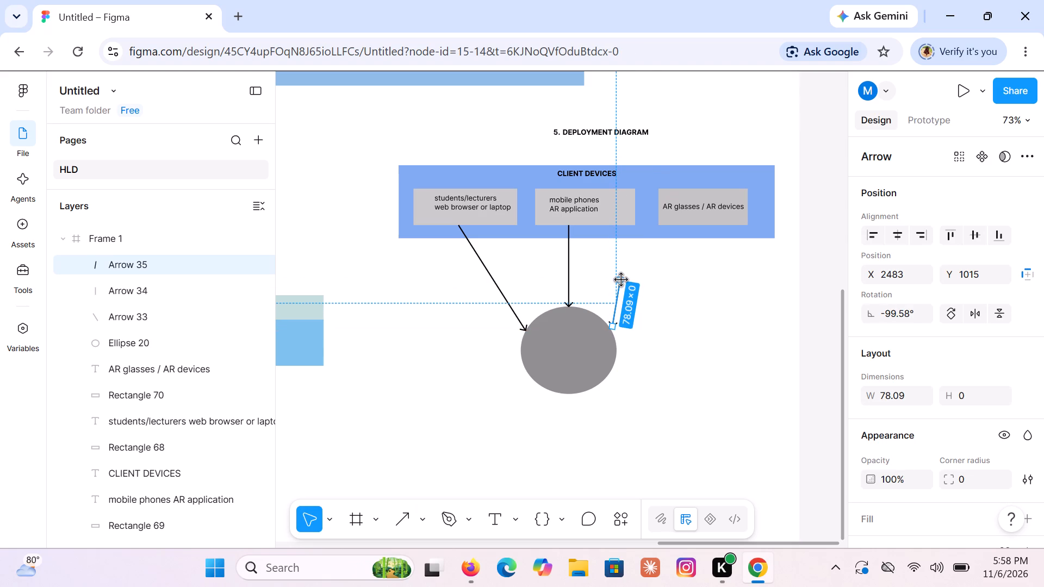
{"action": "left_click_drag", "start_coordinate": [622, 280], "coordinate": [685, 229]}
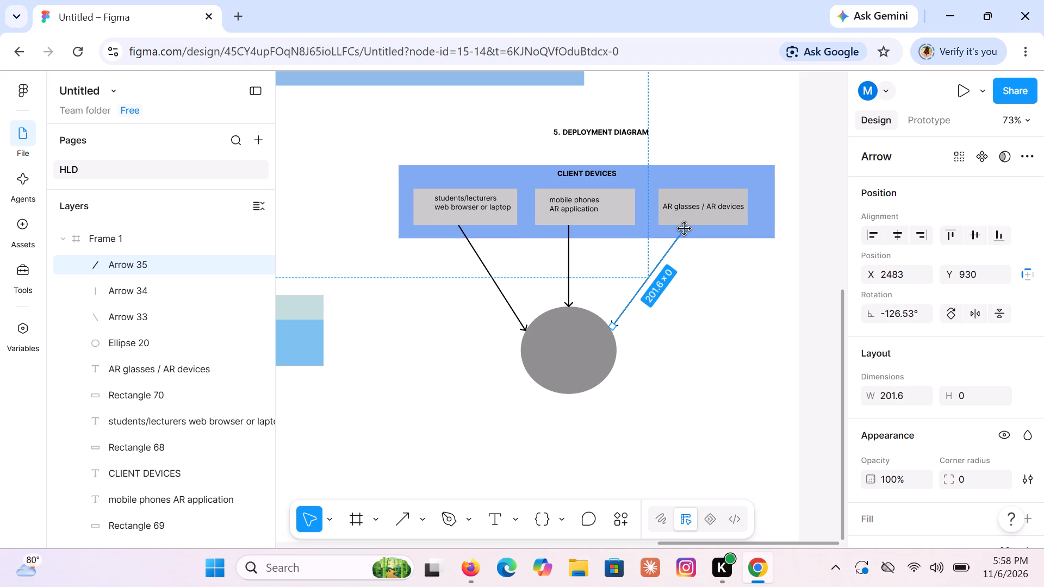
{"action": "left_click_drag", "start_coordinate": [685, 229], "coordinate": [685, 227]}
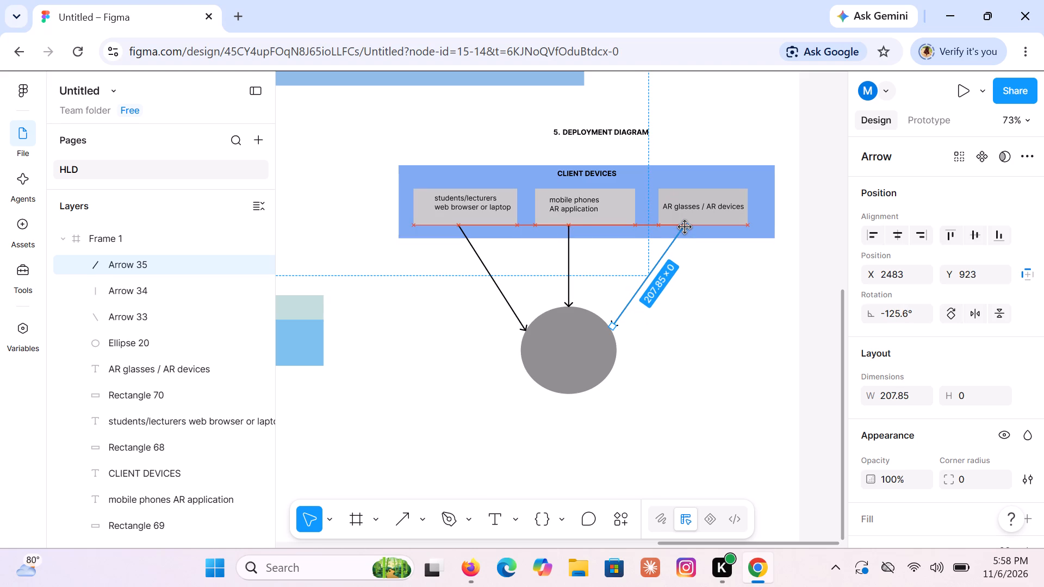
{"action": "left_click_drag", "start_coordinate": [685, 227], "coordinate": [694, 227]}
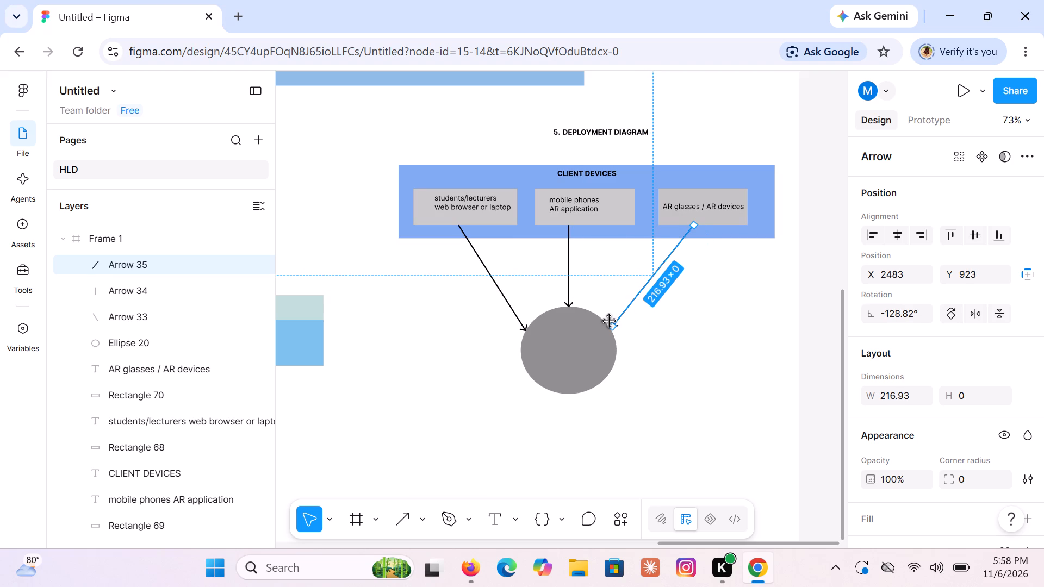
{"action": "left_click", "coordinate": [614, 327]}
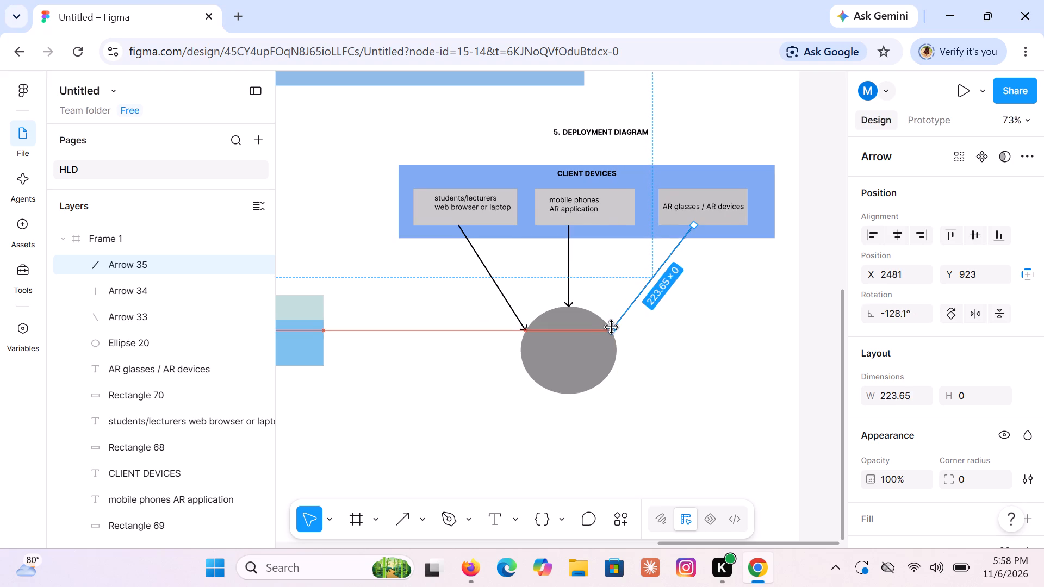
{"action": "left_click", "coordinate": [664, 341]}
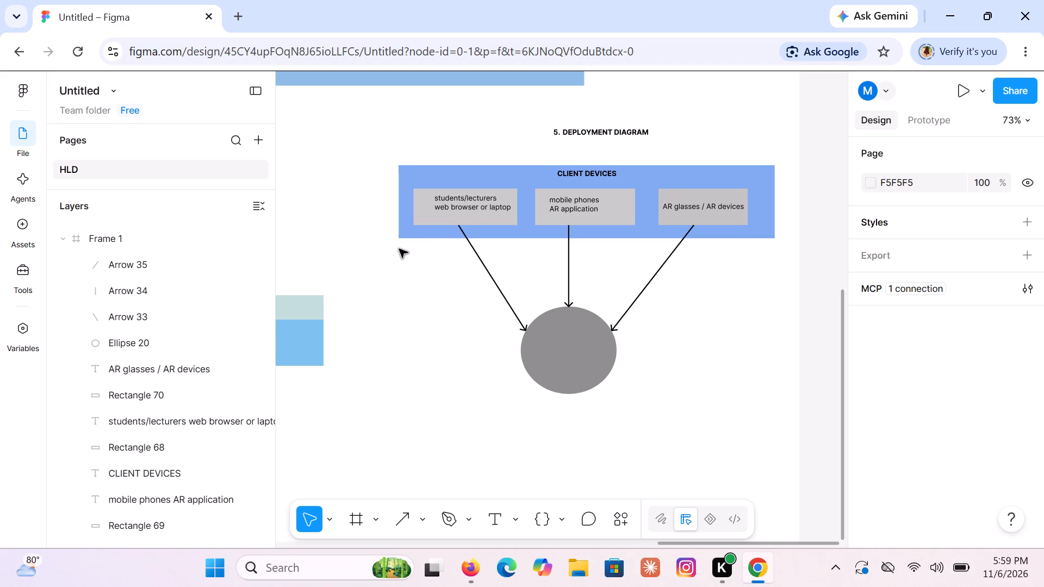
Add the text label "HTTPS" just left of the arrow that leaves the students/lecturers box.
{"action": "left_click", "coordinate": [464, 247]}
{"action": "key", "text": "t"}
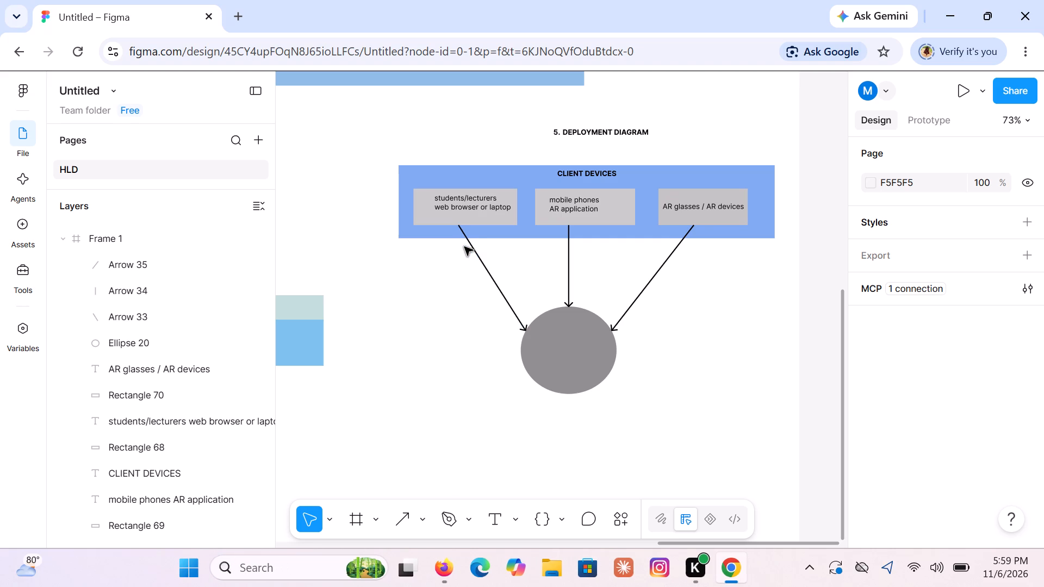
{"action": "left_click", "coordinate": [464, 247]}
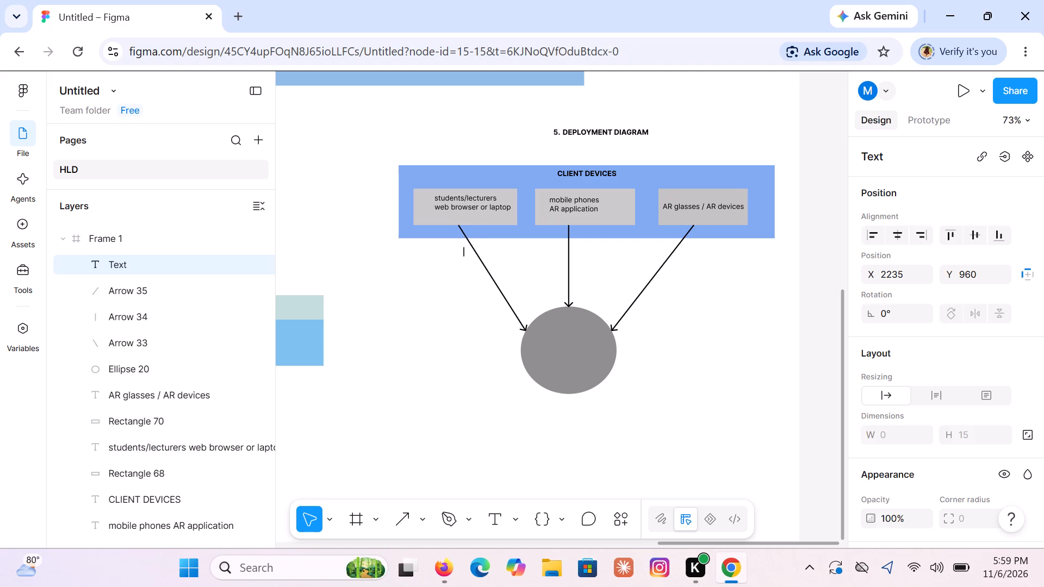
{"action": "type", "text": "HTTPS"}
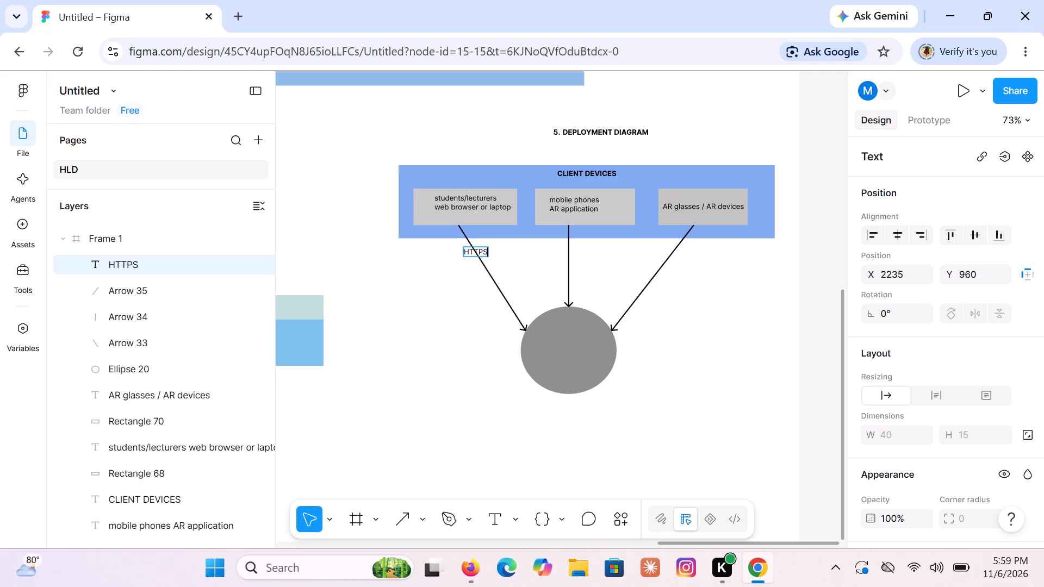
{"action": "left_click", "coordinate": [527, 251]}
{"action": "left_click", "coordinate": [527, 251]}
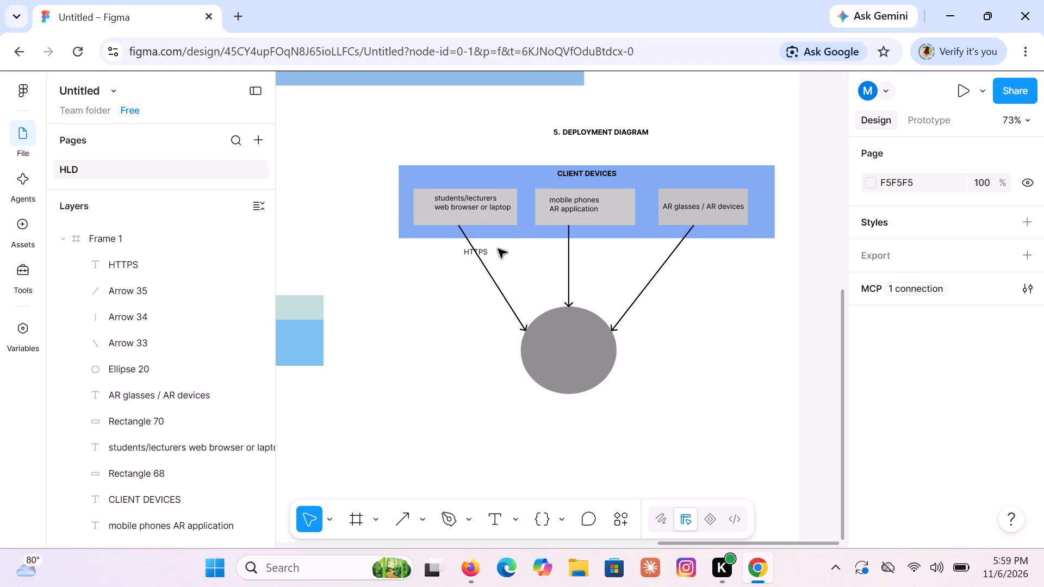
{"action": "left_click", "coordinate": [475, 249]}
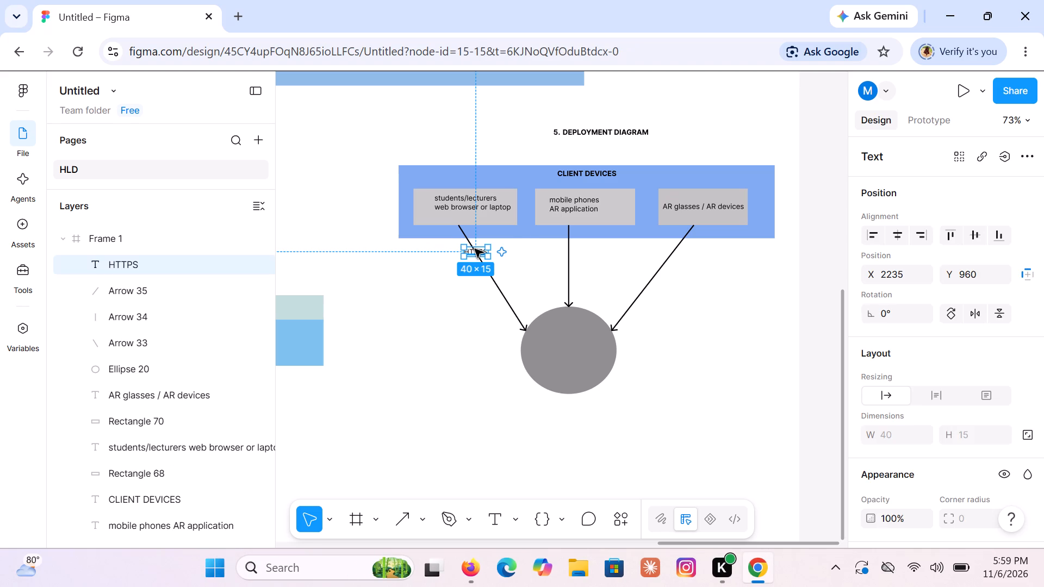
{"action": "left_click_drag", "start_coordinate": [475, 249], "coordinate": [469, 249]}
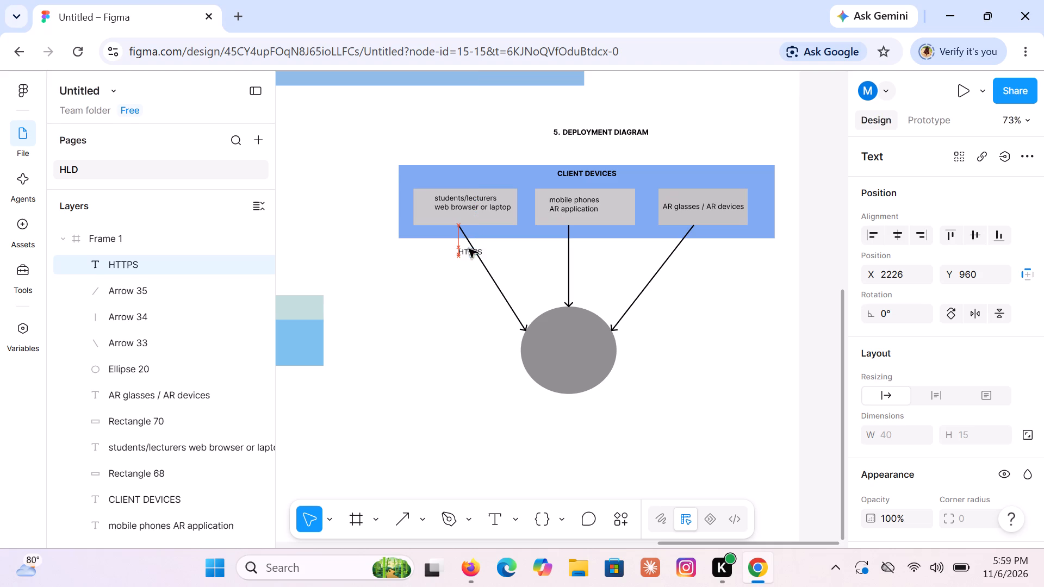
{"action": "left_click_drag", "start_coordinate": [469, 249], "coordinate": [460, 250]}
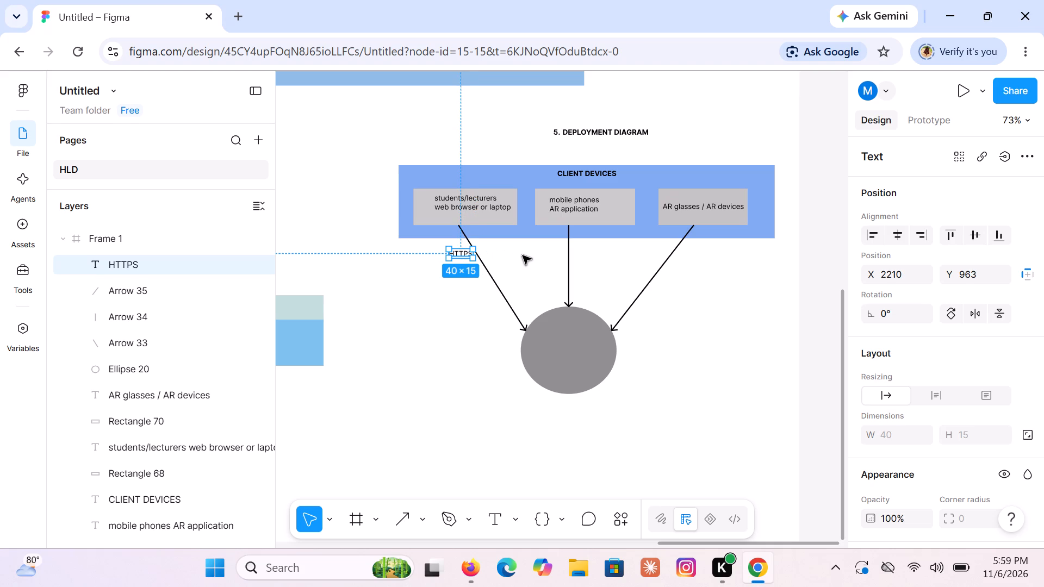
{"action": "left_click", "coordinate": [523, 255]}
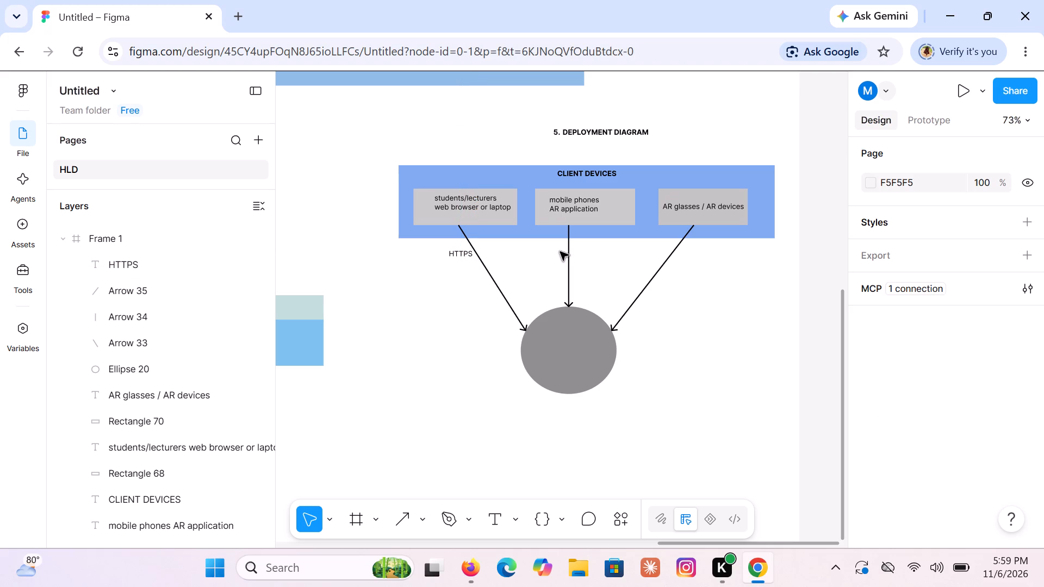
Add the text label "HTTPS" just left of the vertical arrow that leaves the mobile phones box.
{"action": "key", "text": "t"}
{"action": "left_click", "coordinate": [560, 252]}
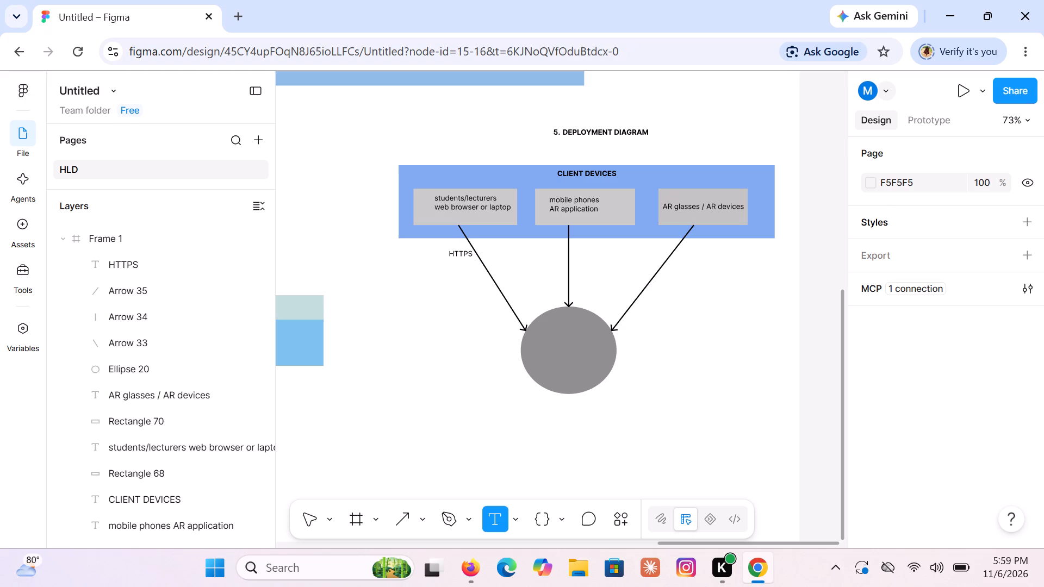
{"action": "type", "text": "HTTPS"}
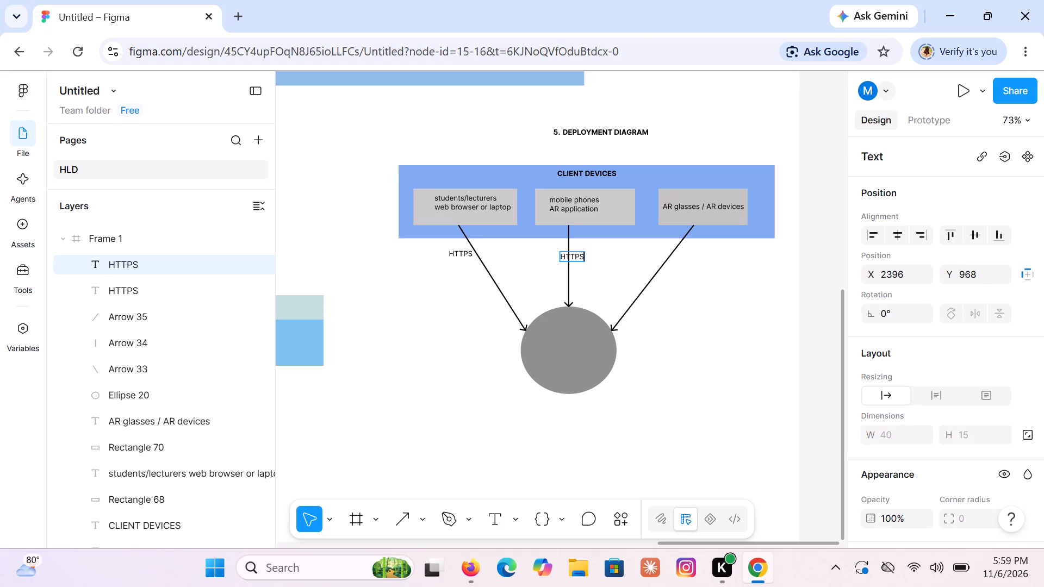
{"action": "left_click", "coordinate": [595, 256]}
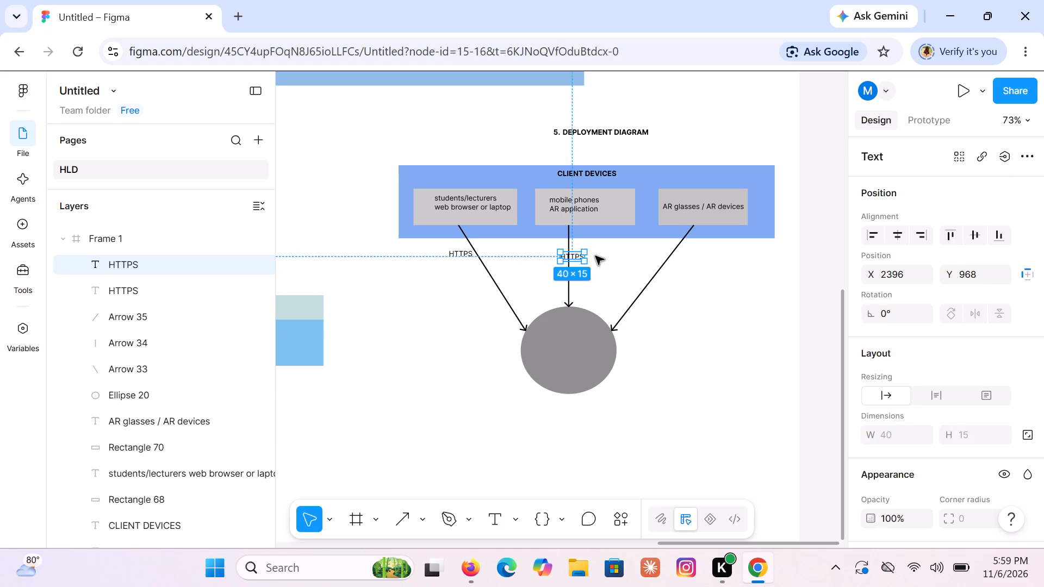
{"action": "left_click_drag", "start_coordinate": [574, 256], "coordinate": [567, 255]}
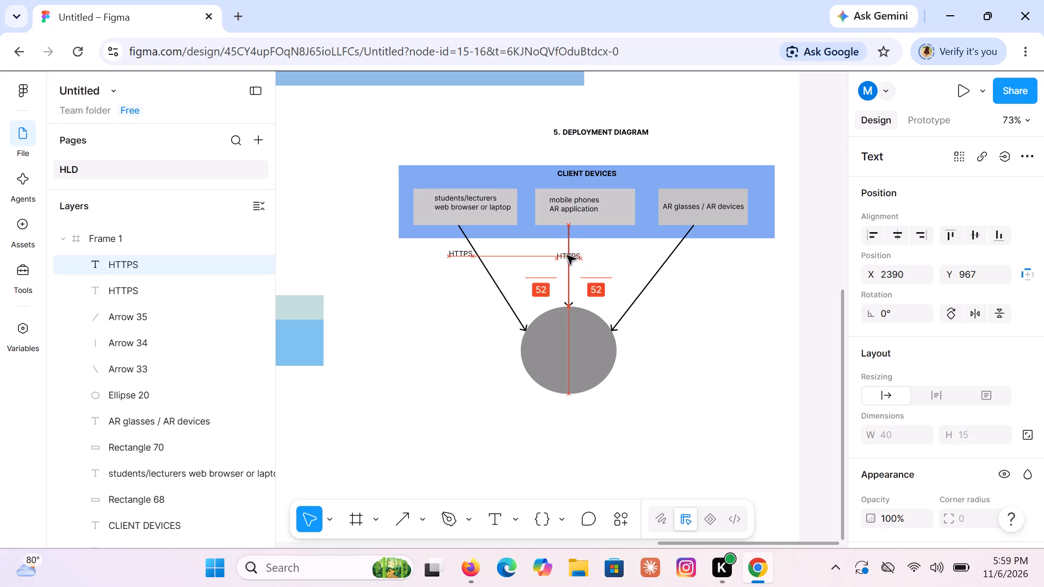
{"action": "left_click_drag", "start_coordinate": [567, 255], "coordinate": [561, 255]}
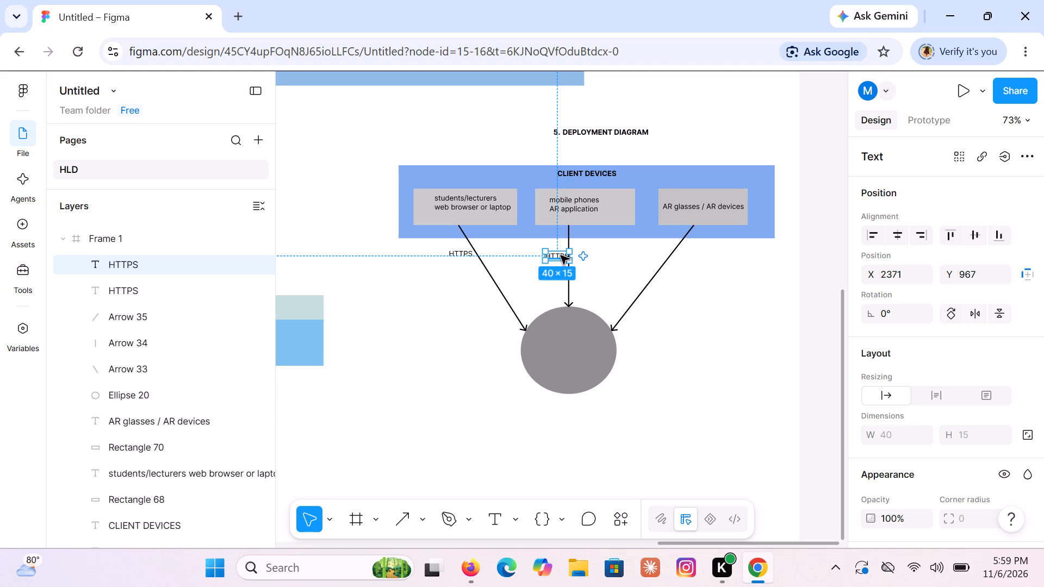
{"action": "left_click", "coordinate": [647, 250]}
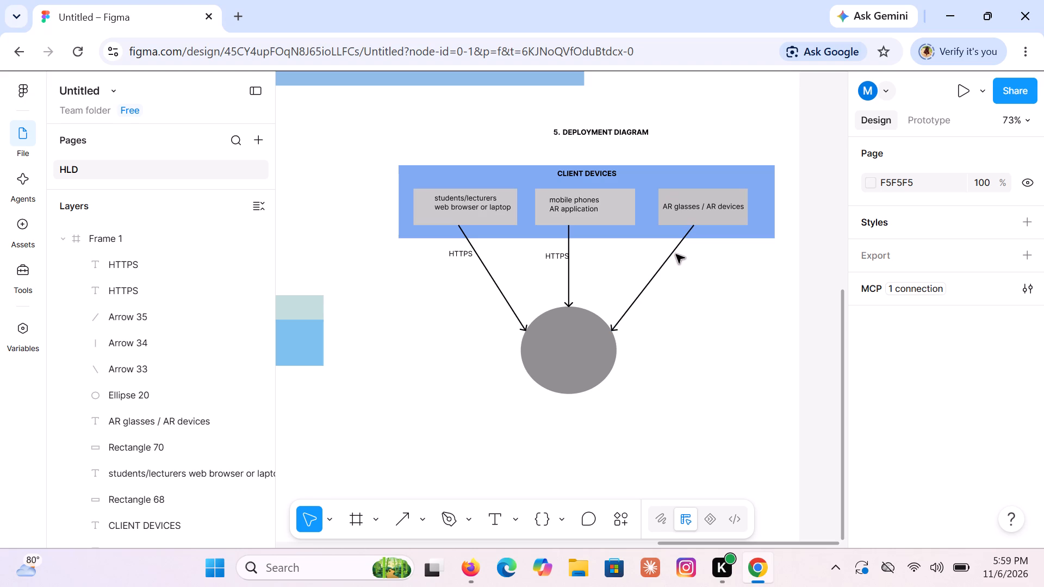
Add the text label "WI-FI/HTTPS" just right of the arrow that leaves the AR glasses box.
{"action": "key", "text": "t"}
{"action": "left_click", "coordinate": [676, 254]}
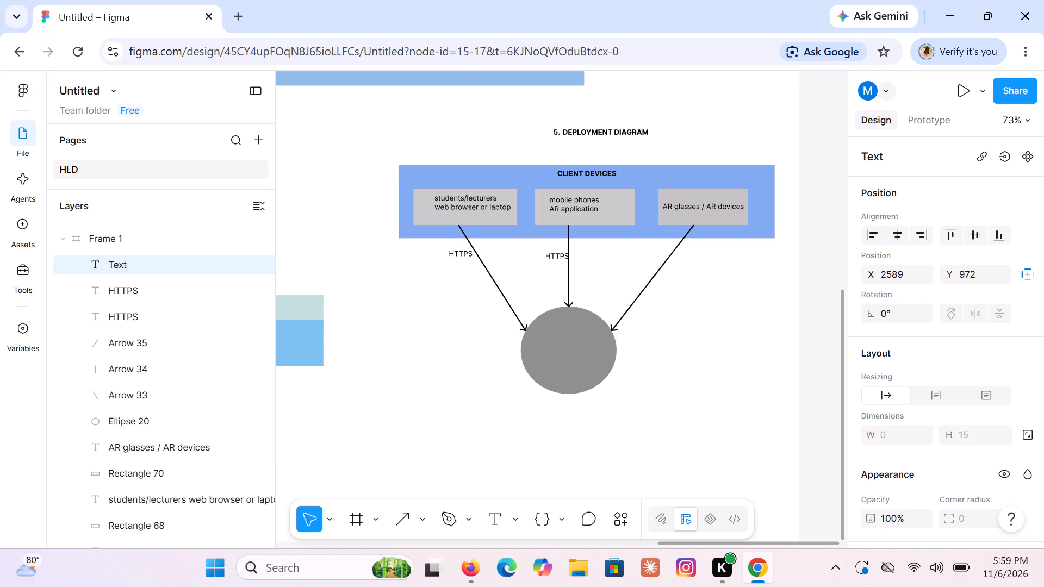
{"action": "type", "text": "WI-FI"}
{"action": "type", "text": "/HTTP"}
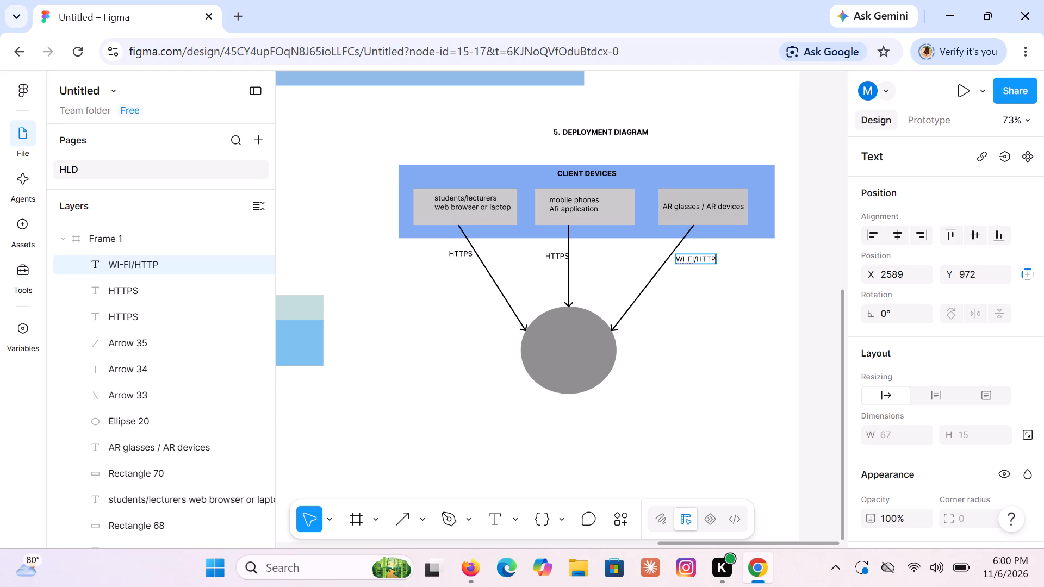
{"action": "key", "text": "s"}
{"action": "left_click", "coordinate": [704, 297]}
{"action": "left_click", "coordinate": [704, 297]}
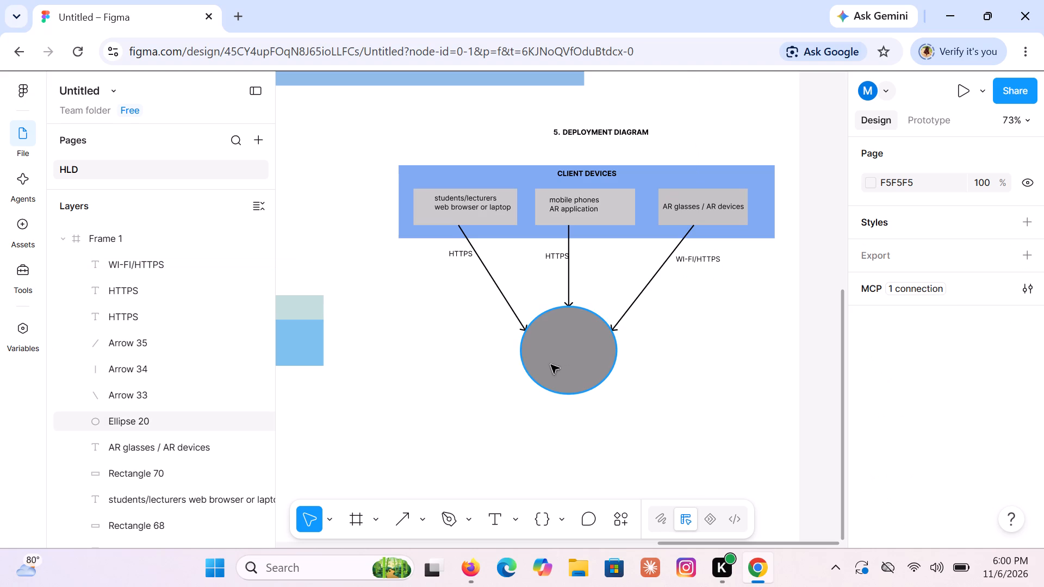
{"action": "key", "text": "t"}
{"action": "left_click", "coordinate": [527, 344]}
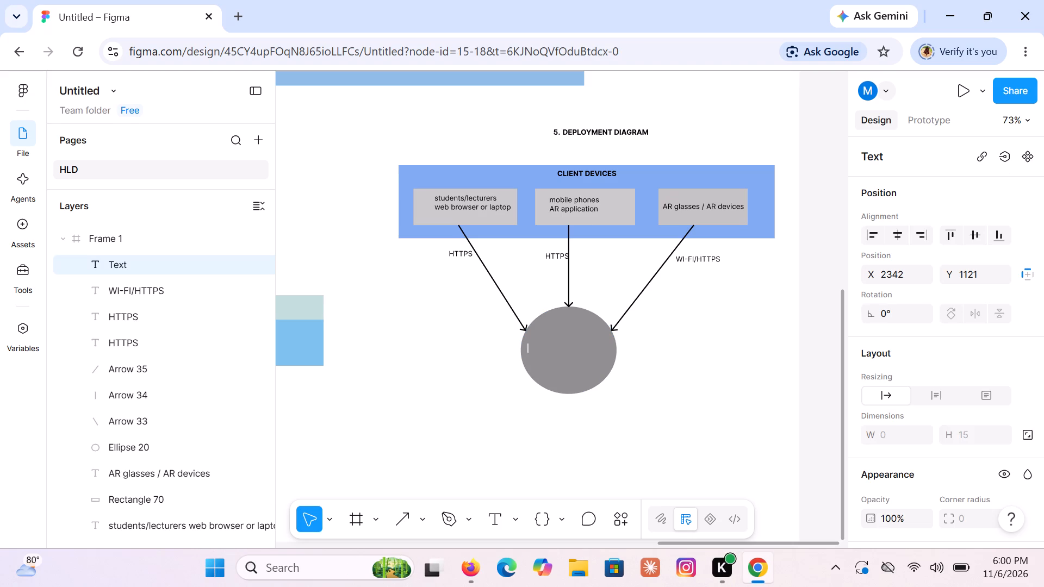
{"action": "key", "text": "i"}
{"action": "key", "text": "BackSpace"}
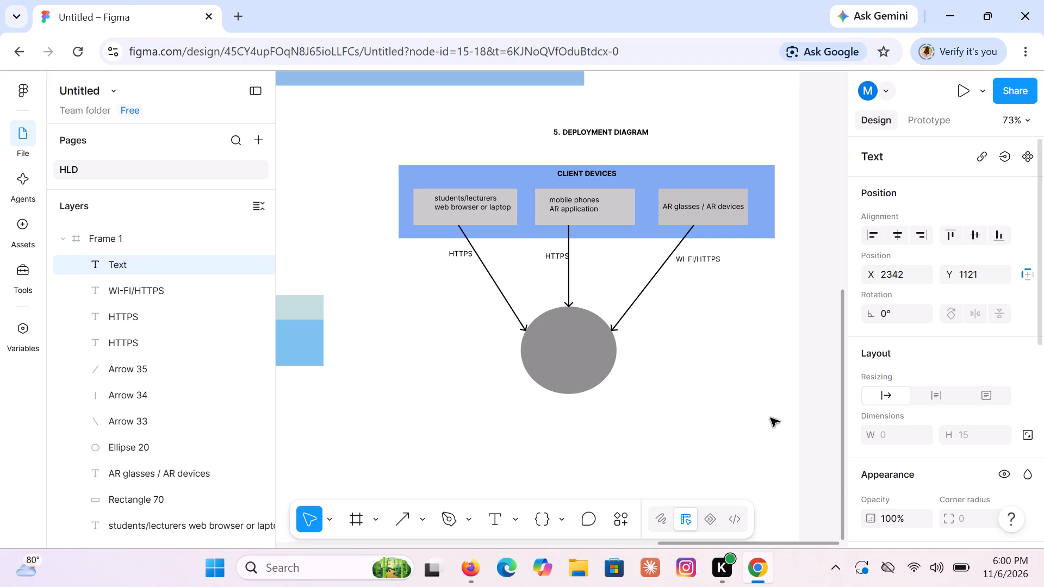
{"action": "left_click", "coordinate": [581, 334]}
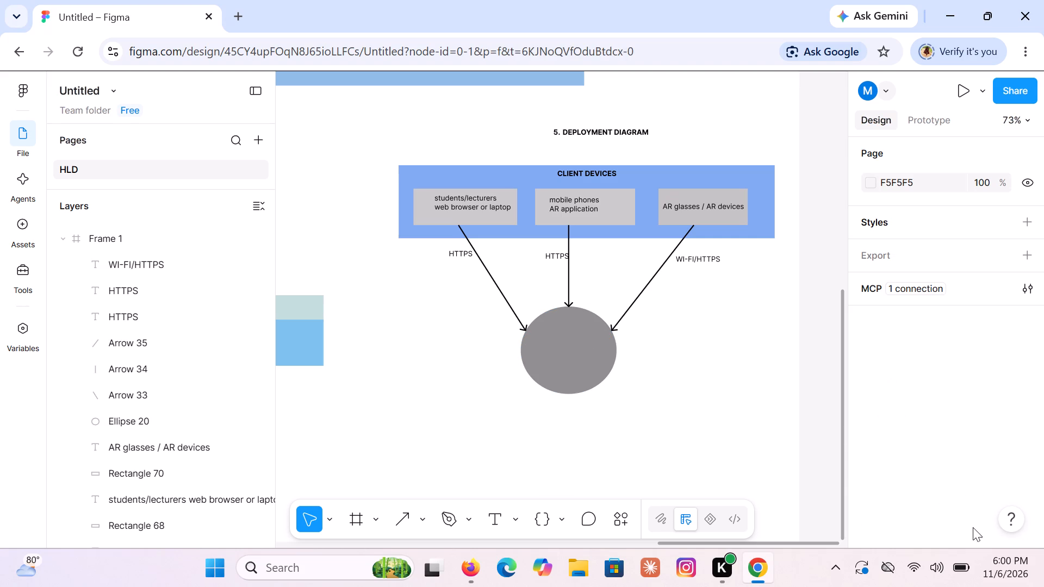
Lighten the grey ellipse by adding a second fill of F8F2F2 at 66% opacity.
{"action": "left_click", "coordinate": [574, 354]}
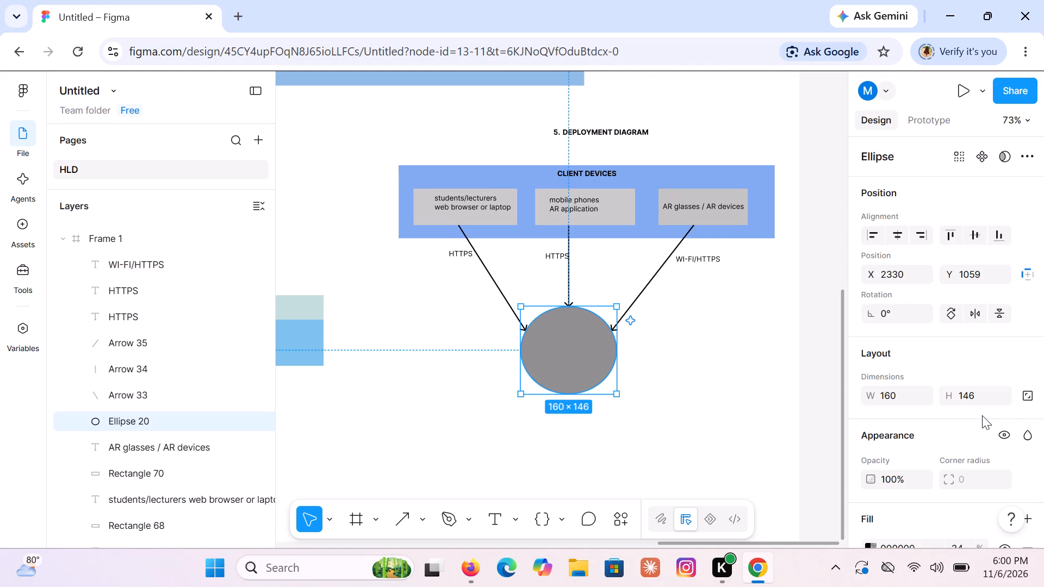
{"action": "left_click", "coordinate": [1029, 521]}
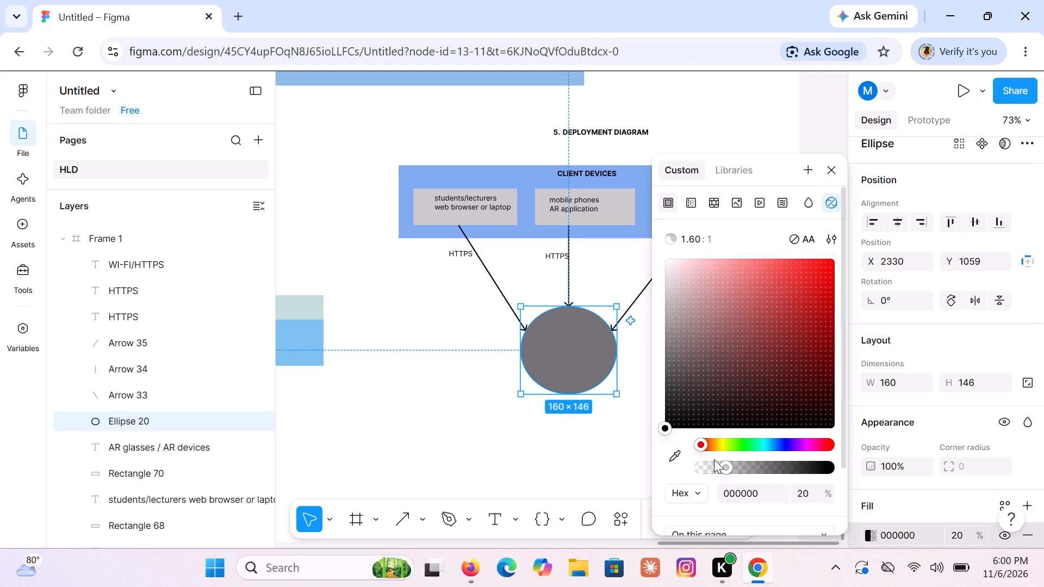
{"action": "left_click", "coordinate": [714, 459]}
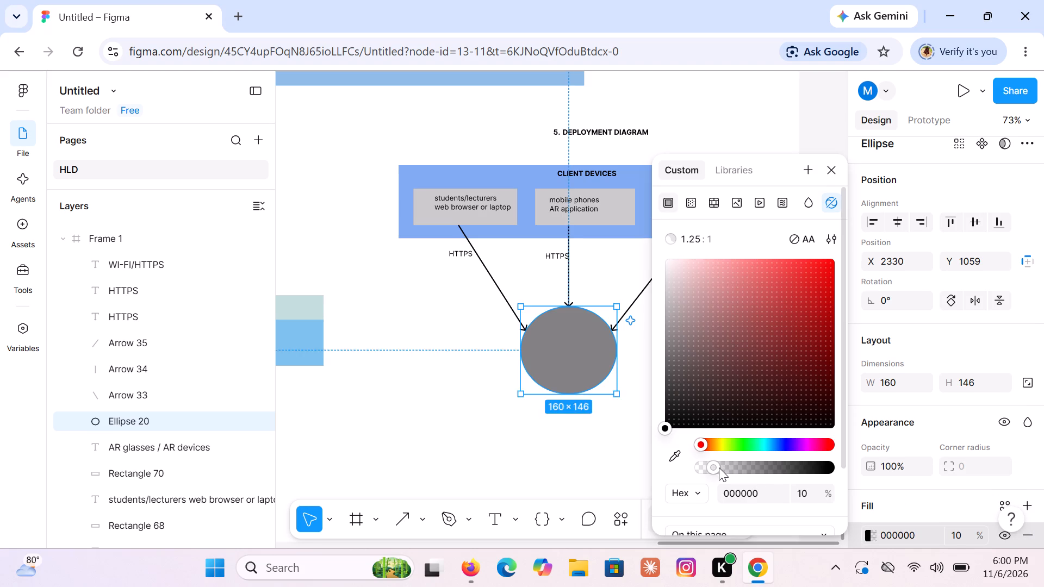
{"action": "left_click", "coordinate": [719, 467]}
{"action": "left_click", "coordinate": [705, 467]}
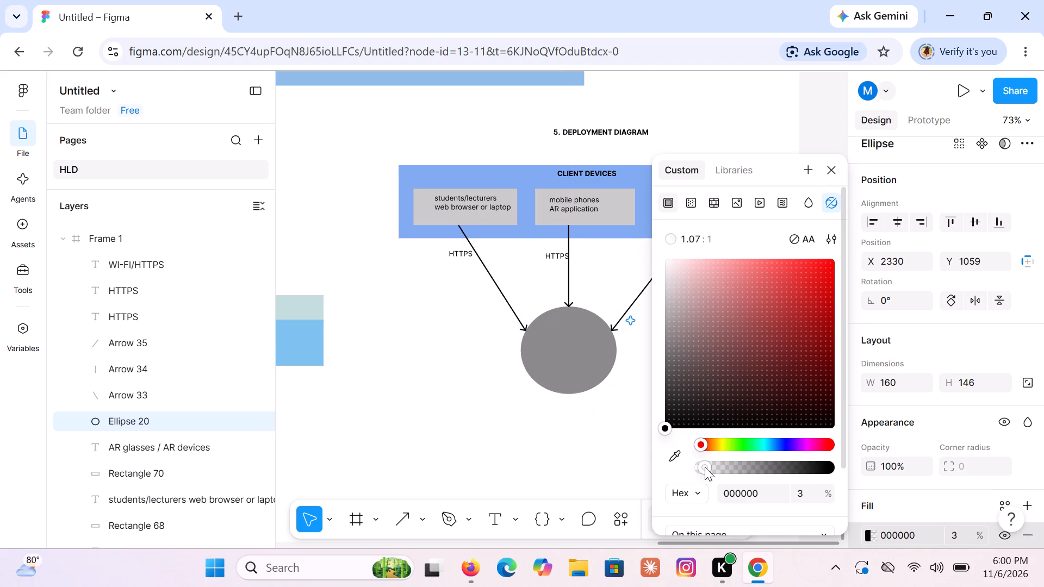
{"action": "left_click", "coordinate": [695, 467]}
{"action": "left_click", "coordinate": [669, 263]}
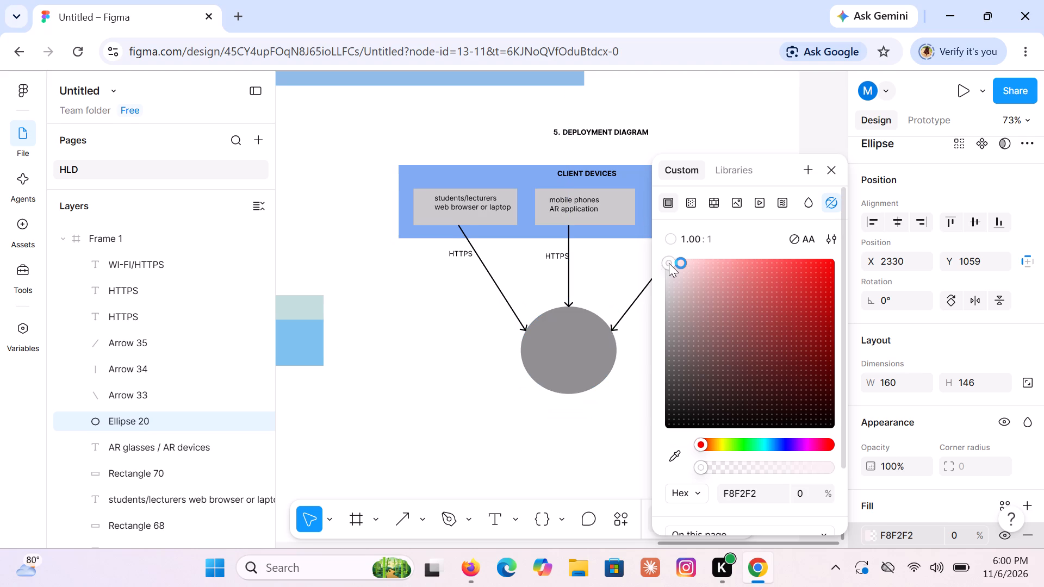
{"action": "left_click", "coordinate": [722, 467]}
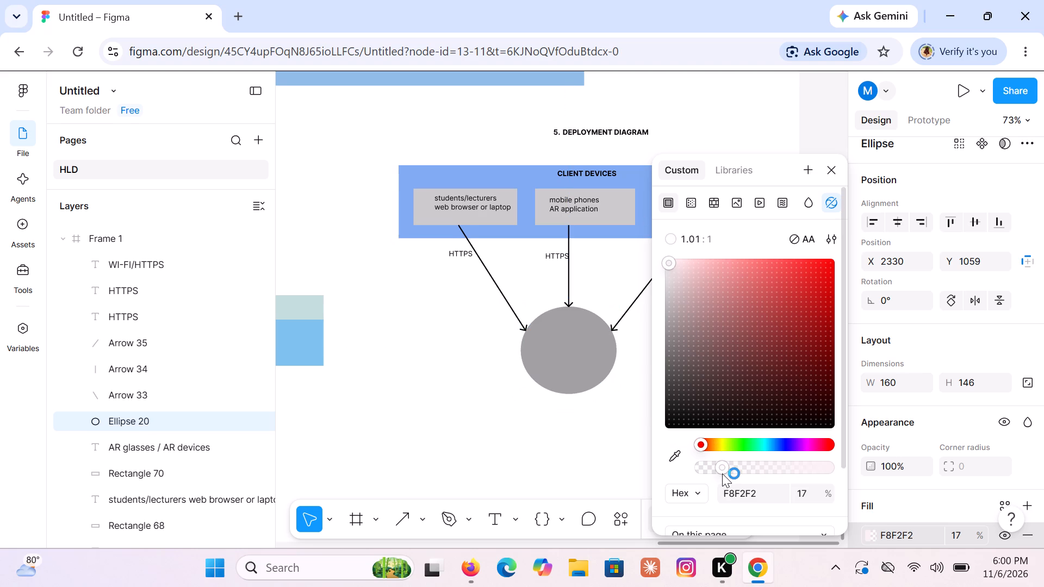
{"action": "left_click", "coordinate": [822, 467]}
{"action": "left_click", "coordinate": [784, 462]}
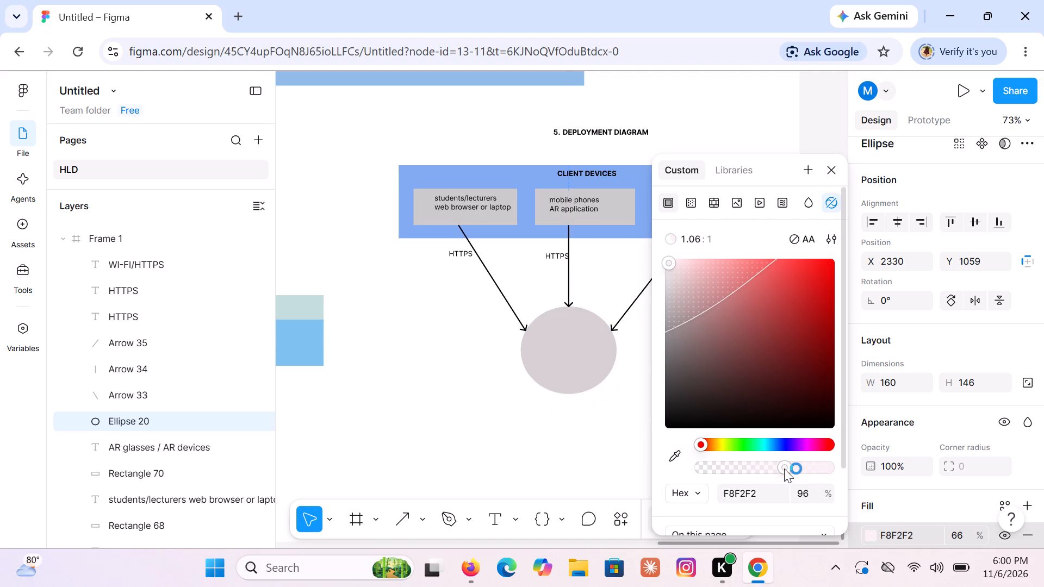
{"action": "left_click", "coordinate": [624, 452]}
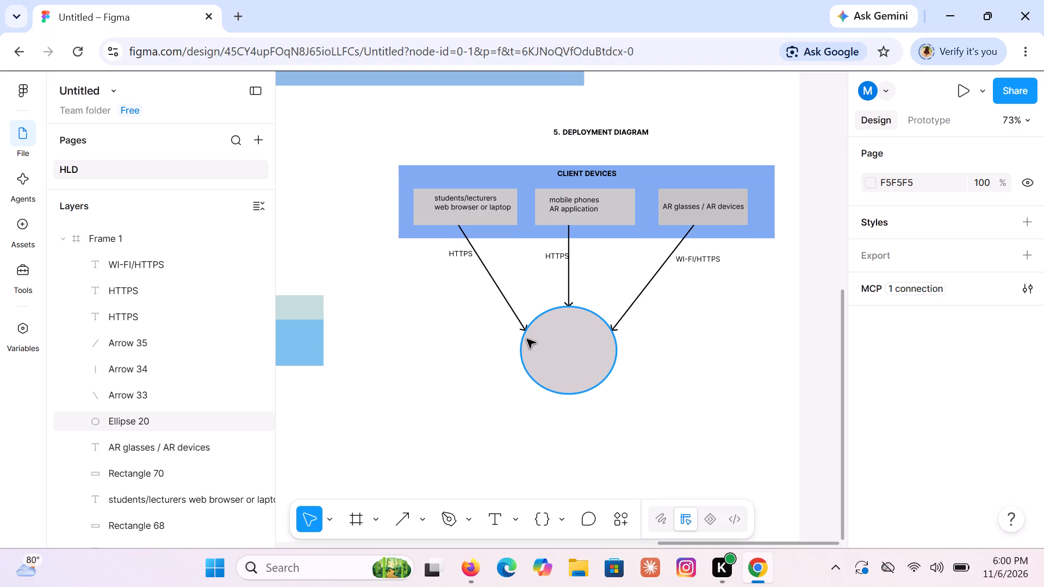
Add the text "Internet / Campus network" inside the ellipse, starting near its left edge.
{"action": "key", "text": "t"}
{"action": "left_click", "coordinate": [527, 339]}
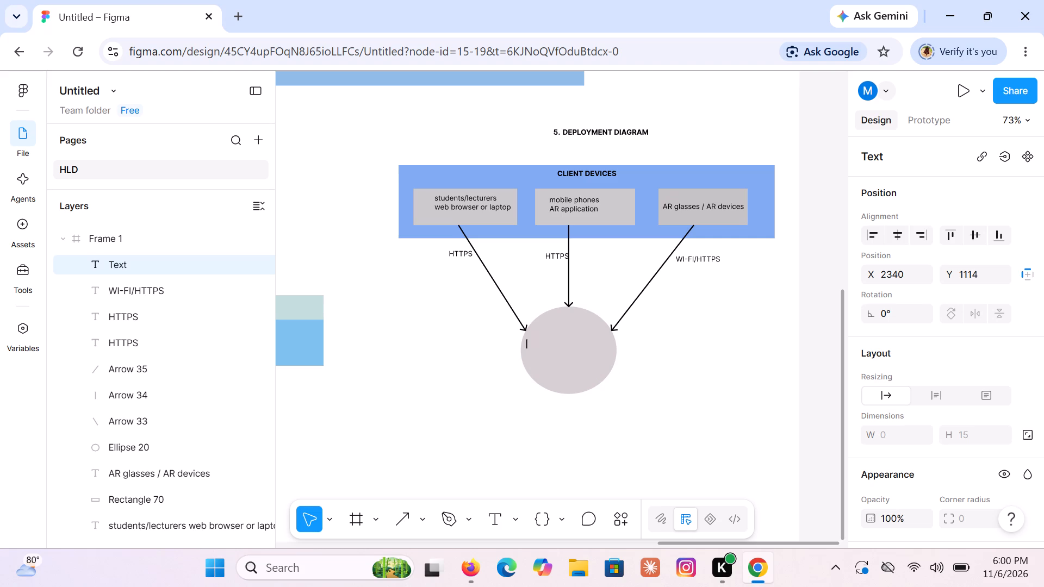
{"action": "type", "text": "nter"}
{"action": "type", "text": "net"}
{"action": "key", "text": "space"}
{"action": "type", "text": "/"}
{"action": "key", "text": "space"}
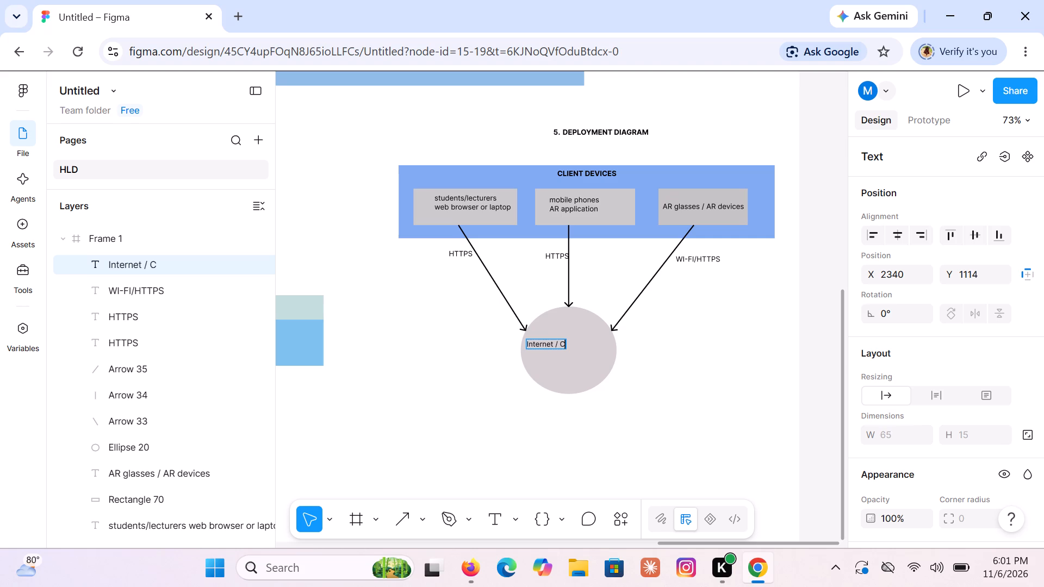
{"action": "type", "text": "ampus network"}
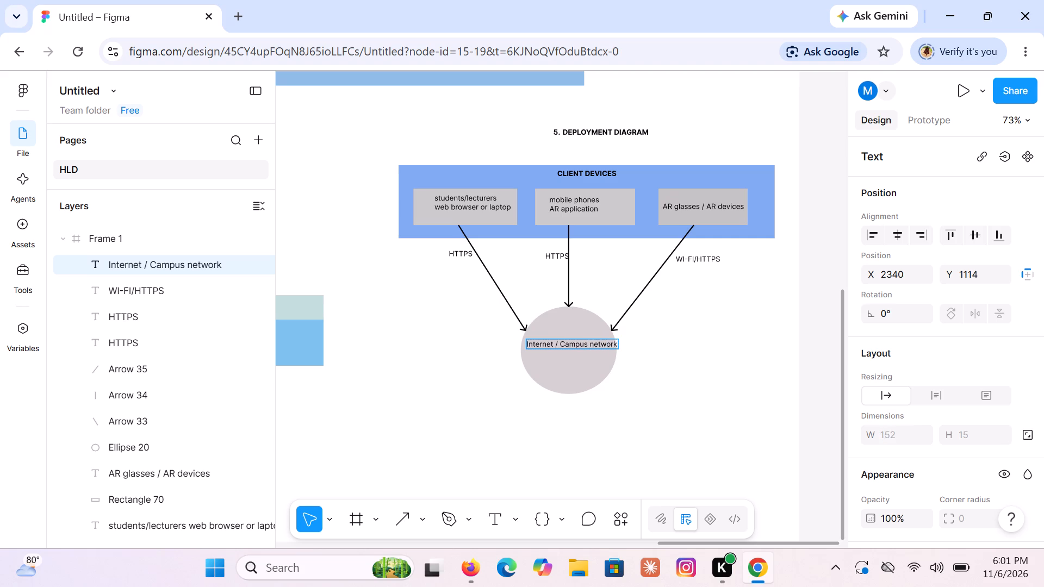
Remove the spaces around the slash in the ellipse's label so it reads "Internet/Campus network".
{"action": "left_click", "coordinate": [559, 342]}
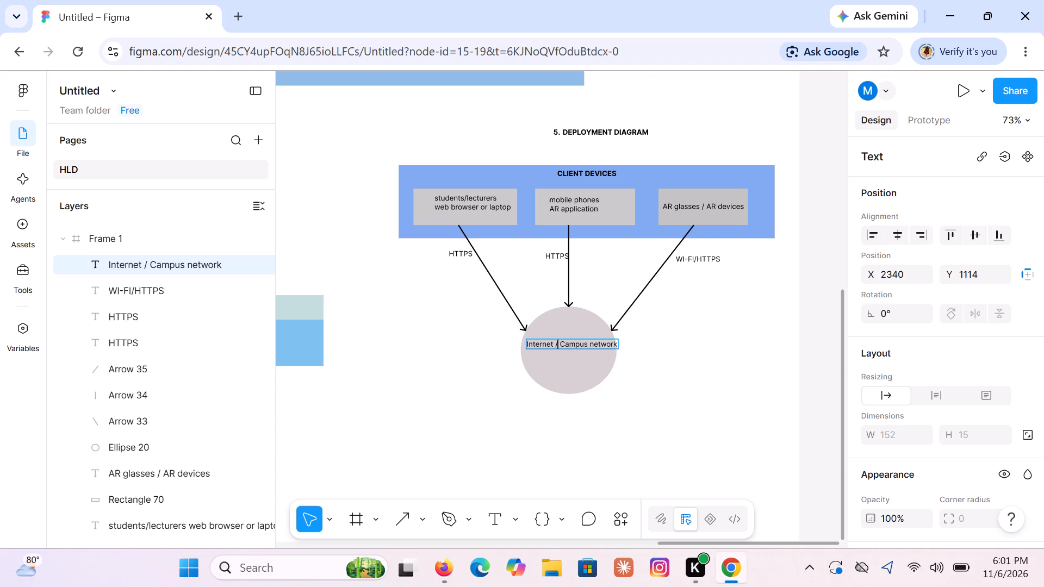
{"action": "left_click", "coordinate": [559, 342]}
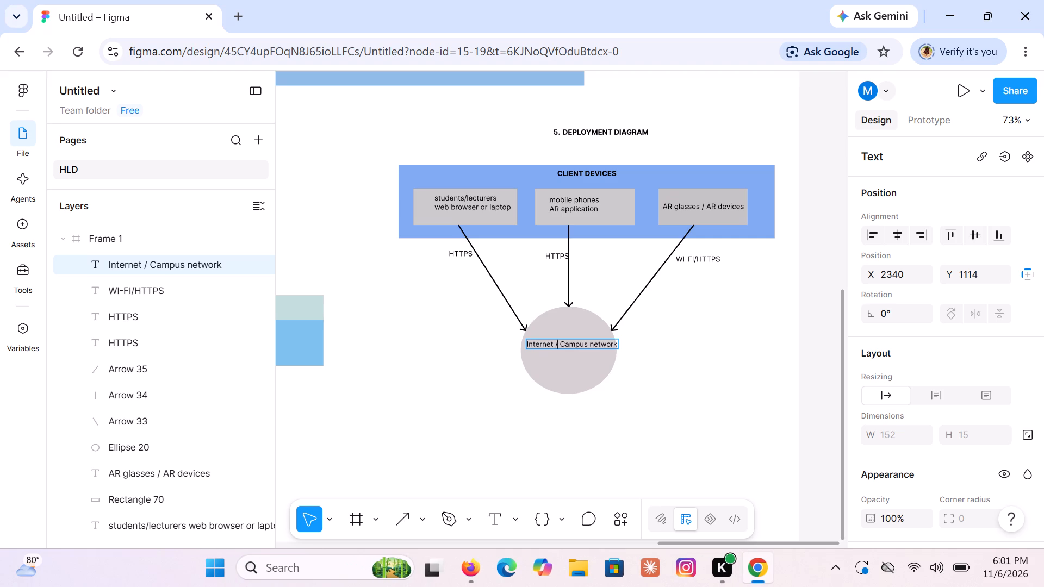
{"action": "left_click", "coordinate": [559, 342]}
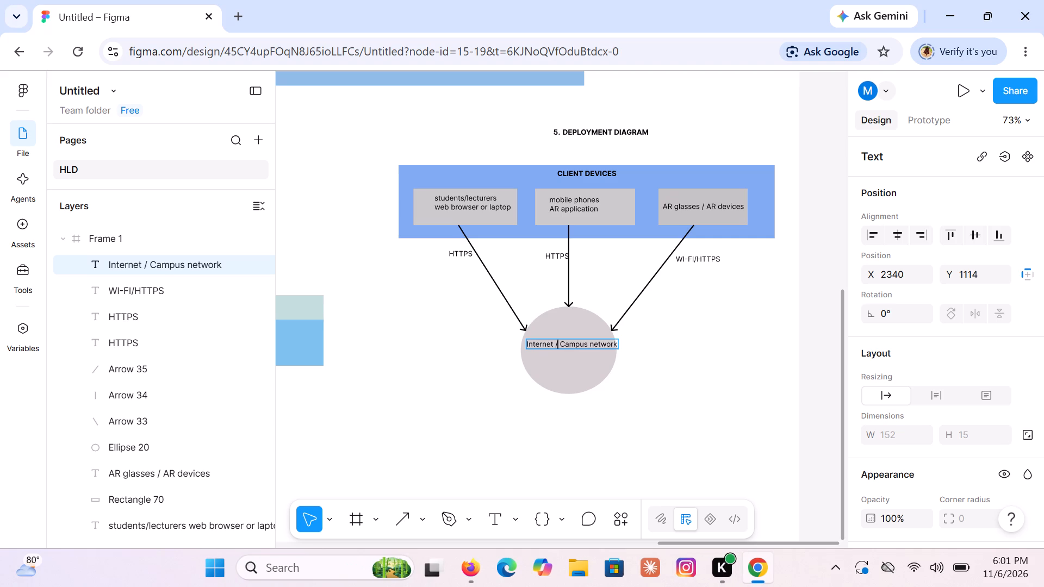
{"action": "left_click", "coordinate": [561, 342]}
{"action": "key", "text": "BackSpace"}
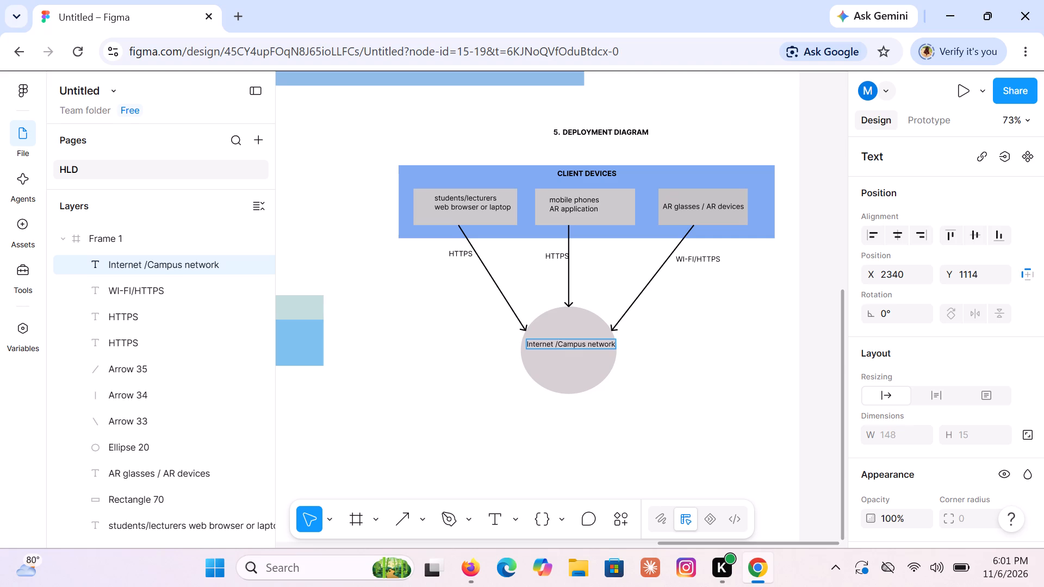
{"action": "left_click", "coordinate": [554, 342]}
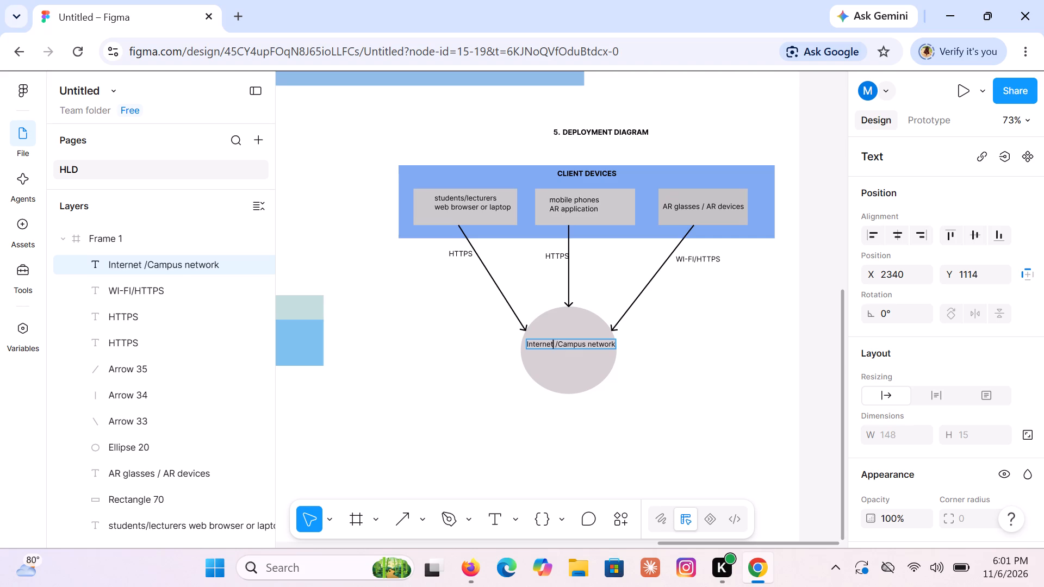
{"action": "left_click", "coordinate": [555, 342]}
{"action": "key", "text": "BackSpace"}
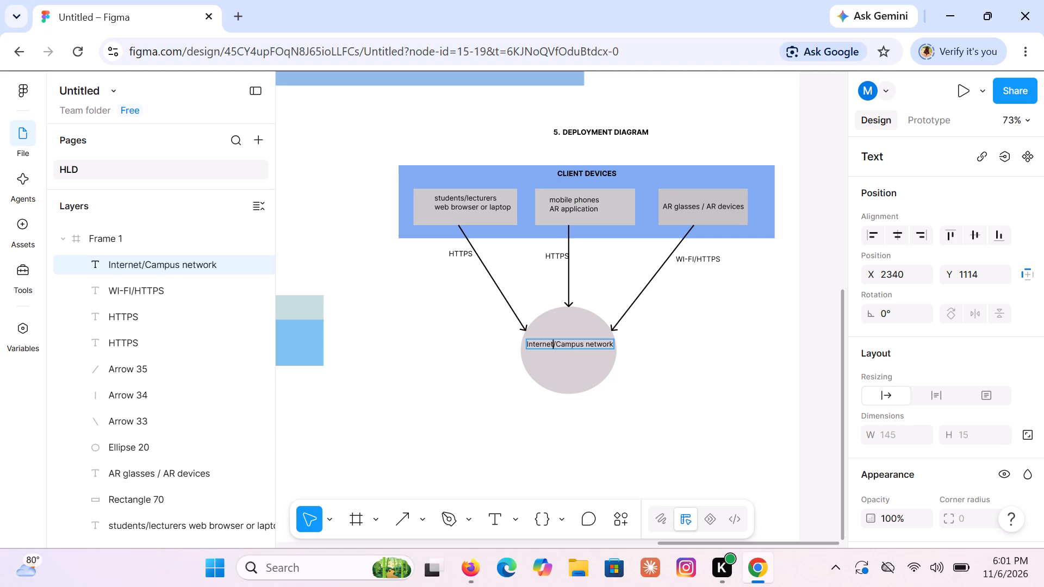
{"action": "left_click", "coordinate": [664, 353]}
{"action": "left_click", "coordinate": [664, 353]}
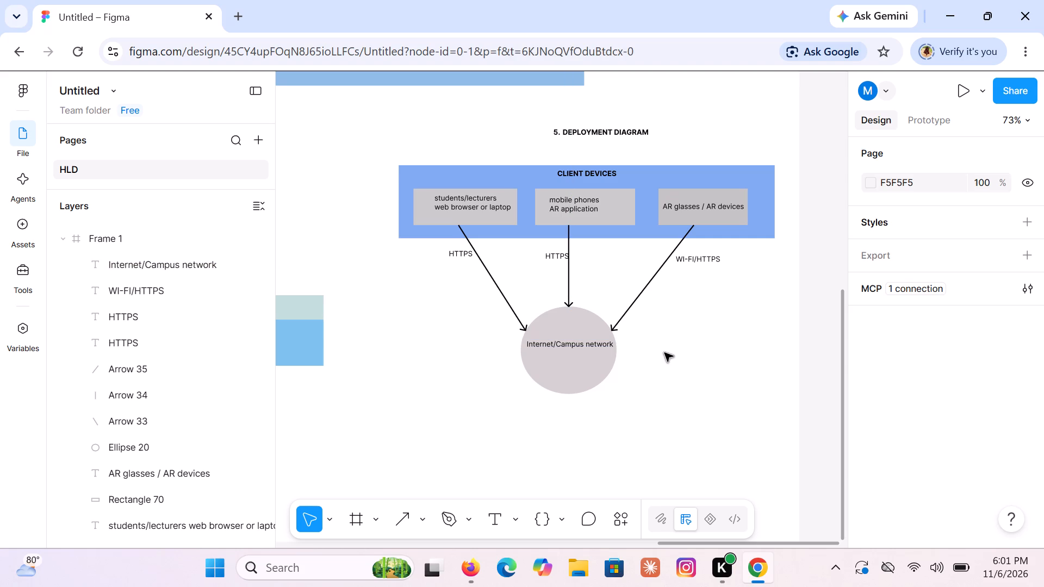
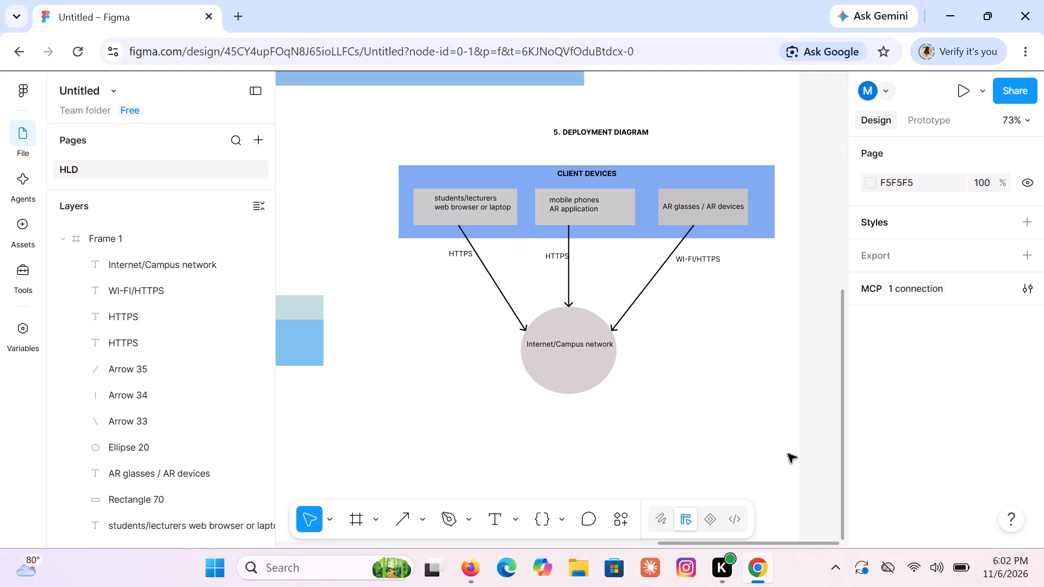
Extend the bottom edge of Frame 1 downward to a height of about 2045 to make room below the ellipse.
{"action": "key", "text": "Down"}
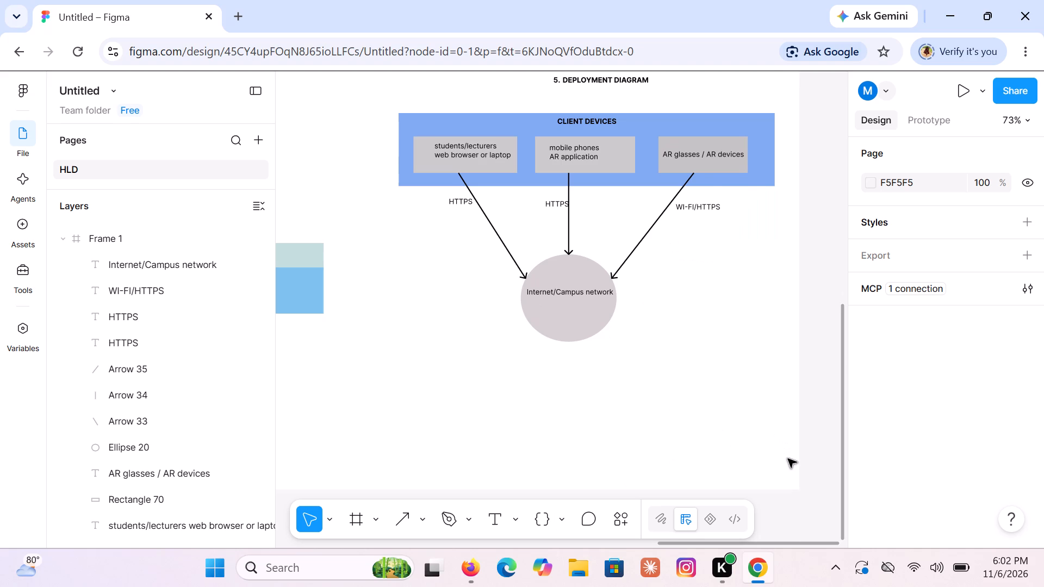
{"action": "key", "text": "Down"}
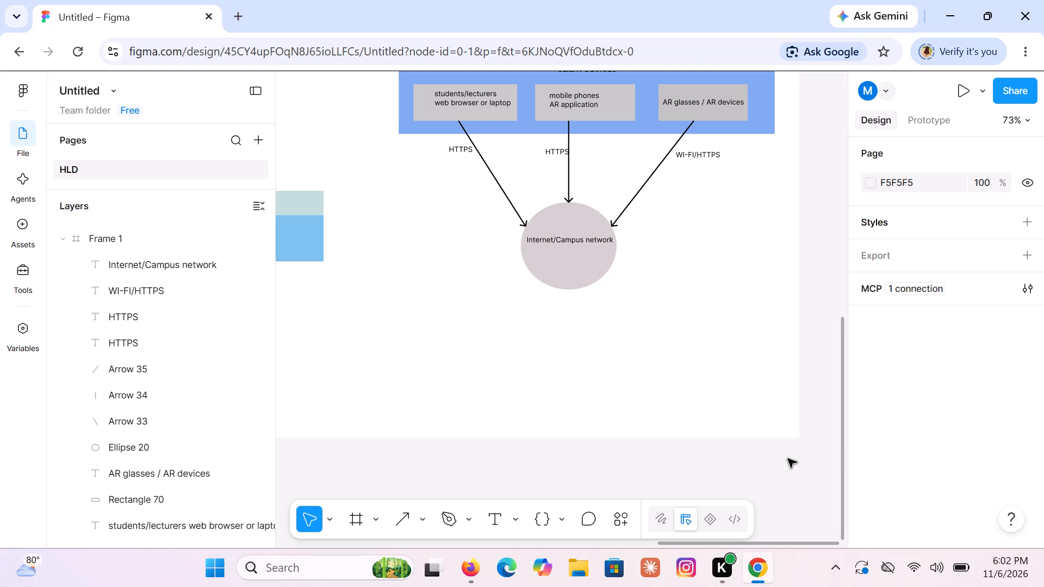
{"action": "left_click", "coordinate": [693, 419]}
{"action": "left_click", "coordinate": [136, 244]}
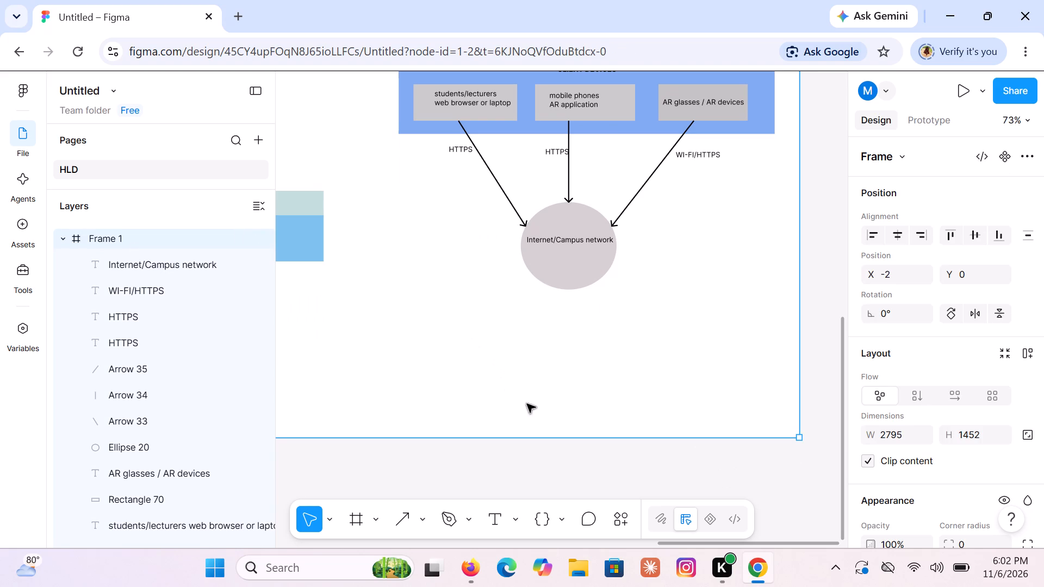
{"action": "left_click_drag", "start_coordinate": [568, 434], "coordinate": [618, 560]}
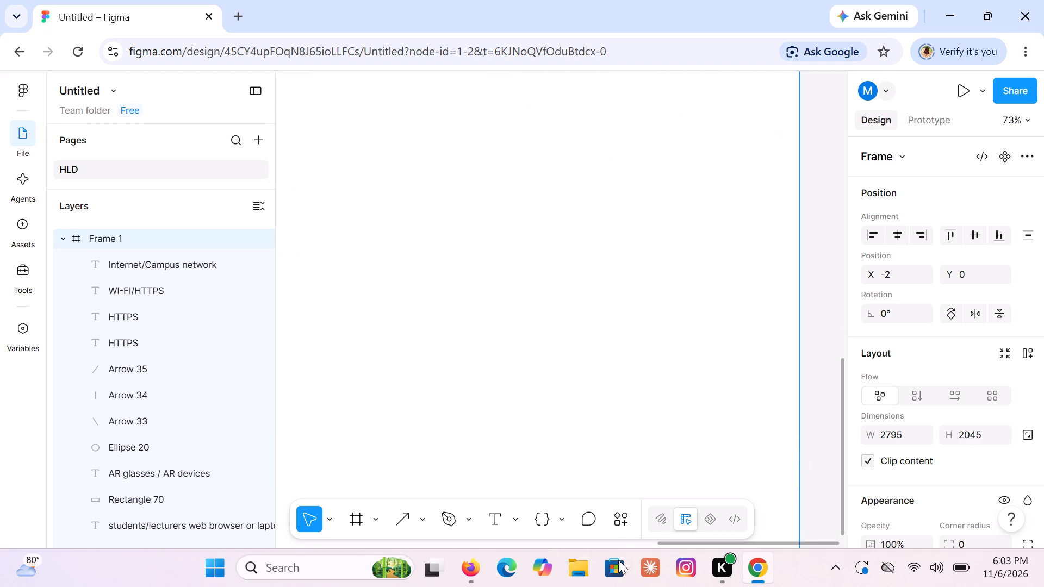
{"action": "left_click_drag", "start_coordinate": [618, 560], "coordinate": [610, 496]}
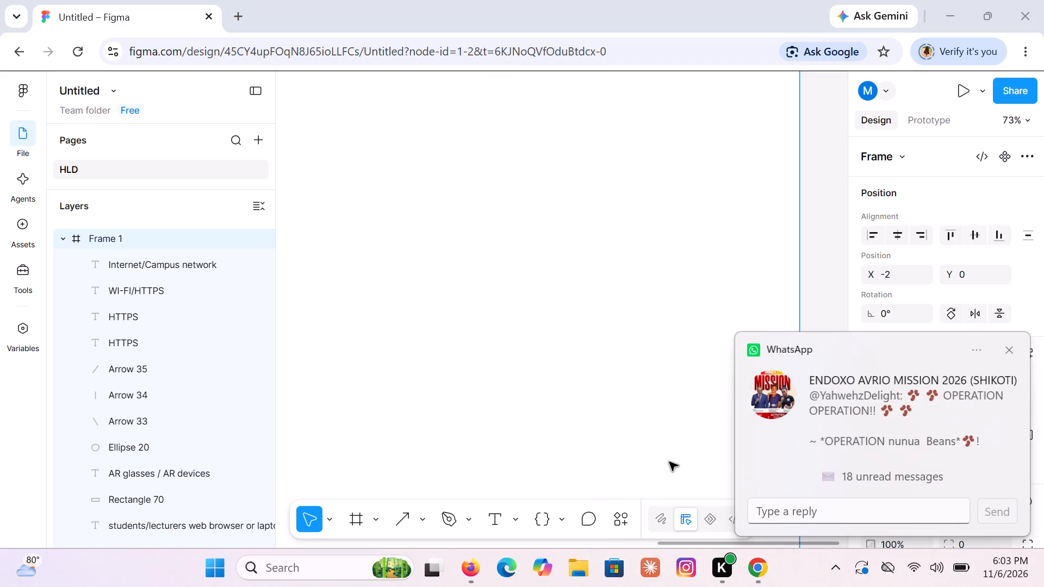
Pull the bottom edge of Frame 1 back up a little to trim the extra empty space.
{"action": "key", "text": "Down"}
{"action": "key", "text": "Down"}
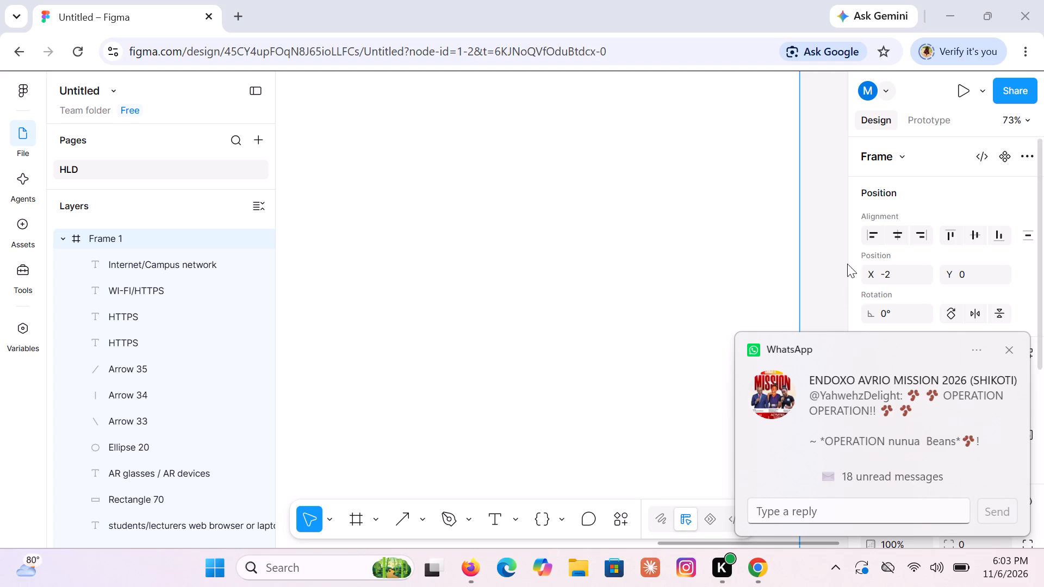
{"action": "left_click", "coordinate": [834, 254]}
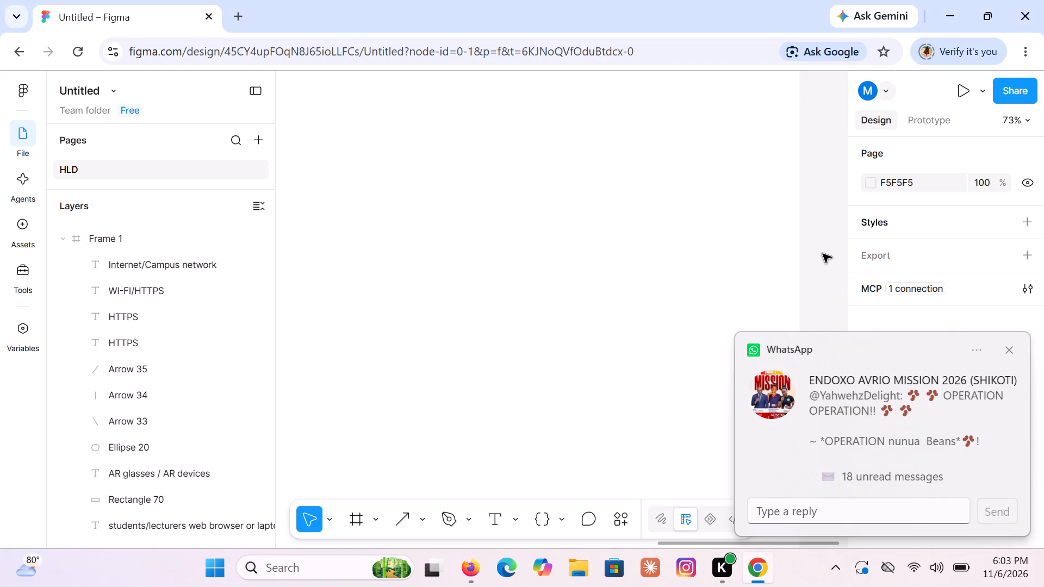
{"action": "key", "text": "Down"}
{"action": "key", "text": "Down"}
{"action": "key", "text": "Down"}
{"action": "key", "text": "Down"}
{"action": "key", "text": "Down"}
{"action": "key", "text": "Down"}
{"action": "key", "text": "Down"}
{"action": "key", "text": "Down"}
{"action": "key", "text": "Down"}
{"action": "key", "text": "Up"}
{"action": "key", "text": "Up"}
{"action": "key", "text": "Up"}
{"action": "key", "text": "Up"}
{"action": "key", "text": "Up"}
{"action": "key", "text": "Up"}
{"action": "key", "text": "Up"}
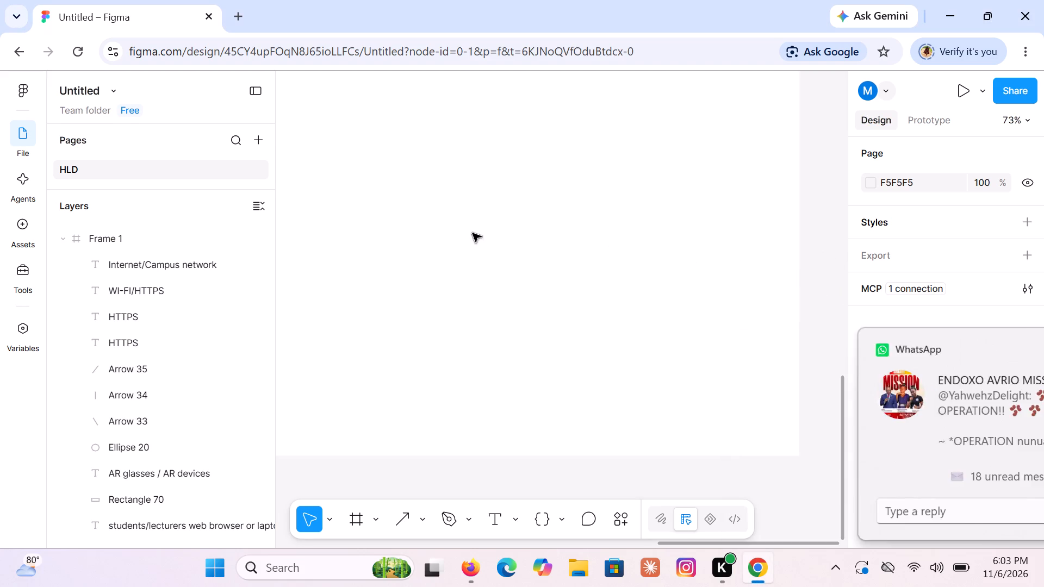
{"action": "left_click", "coordinate": [152, 238]}
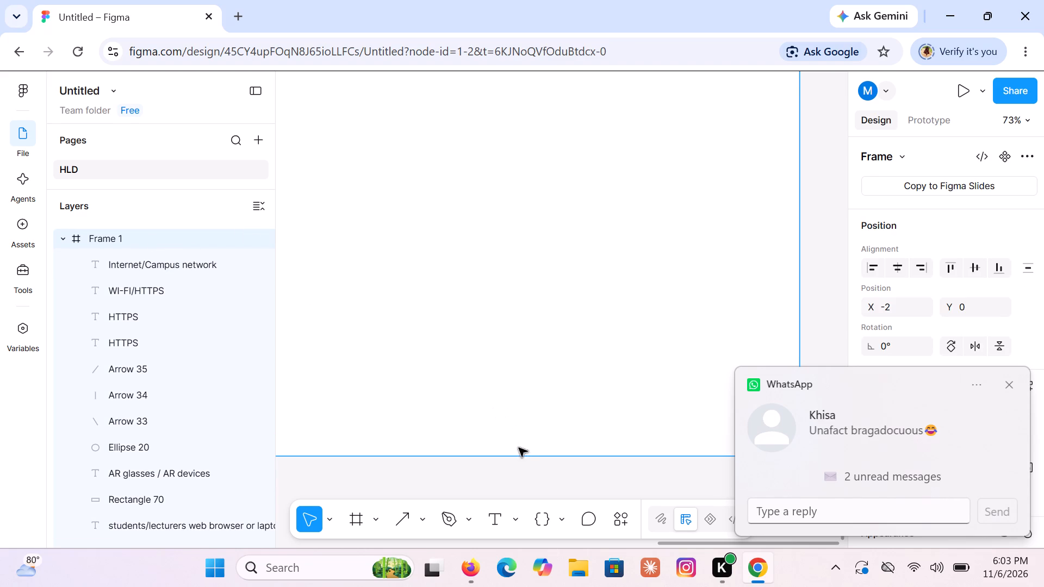
{"action": "left_click_drag", "start_coordinate": [519, 459], "coordinate": [497, 342]}
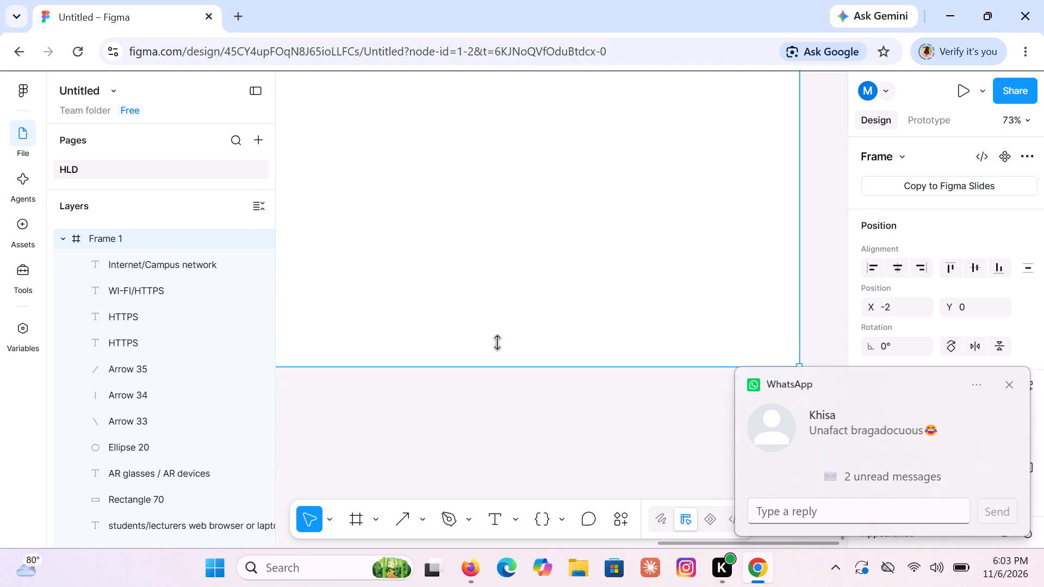
Resize Frame 1 vertically from its bottom edge to a height of 1830, deselect it and return to the network ellipse.
{"action": "left_click_drag", "start_coordinate": [497, 342], "coordinate": [489, 327]}
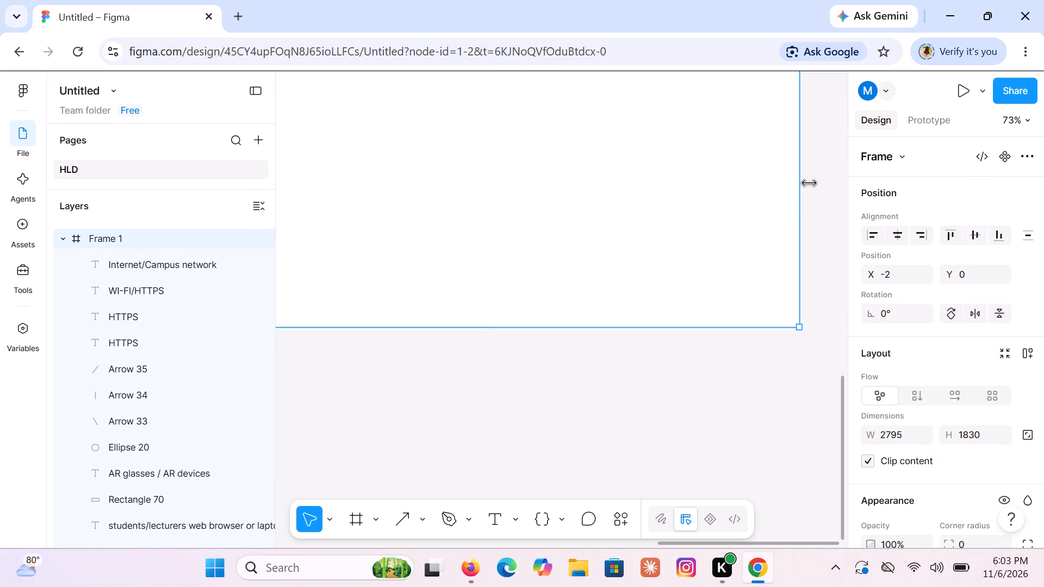
{"action": "left_click", "coordinate": [818, 184]}
{"action": "key", "text": "Return"}
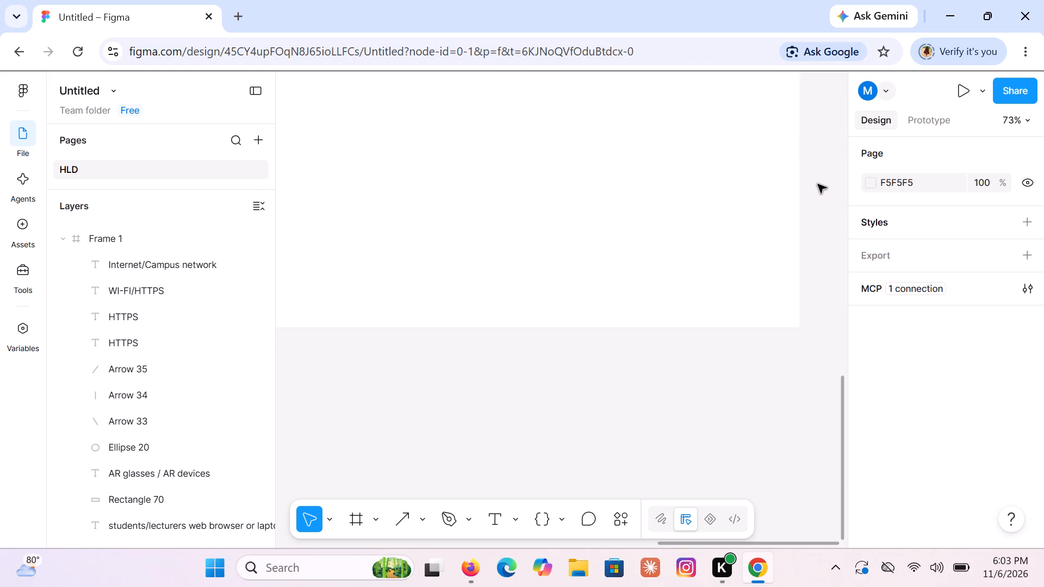
{"action": "key", "text": "Return"}
{"action": "key", "text": "Up"}
{"action": "key", "text": "Up"}
{"action": "key", "text": "Up"}
{"action": "key", "text": "Up"}
{"action": "key", "text": "Up"}
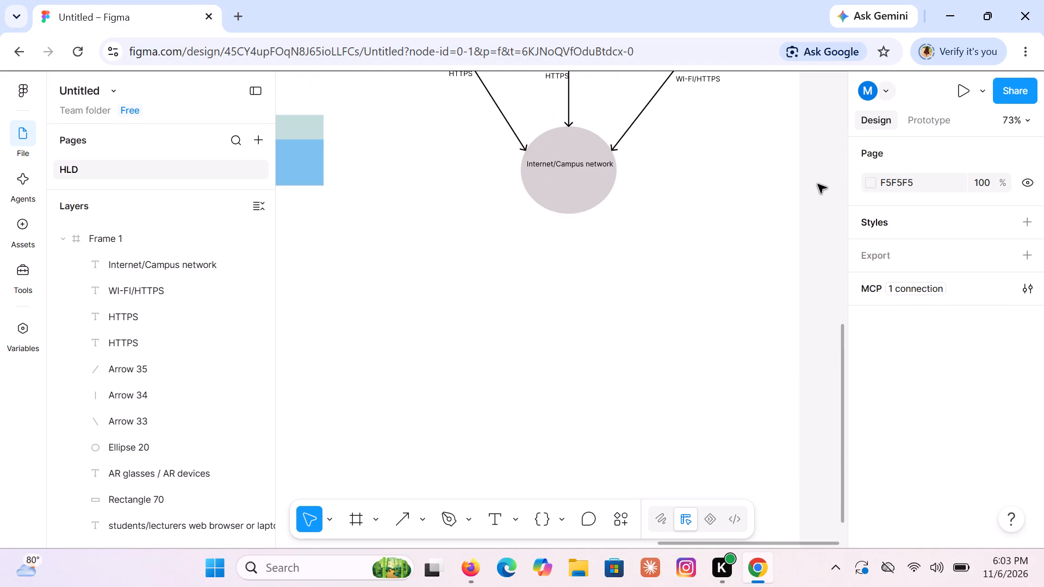
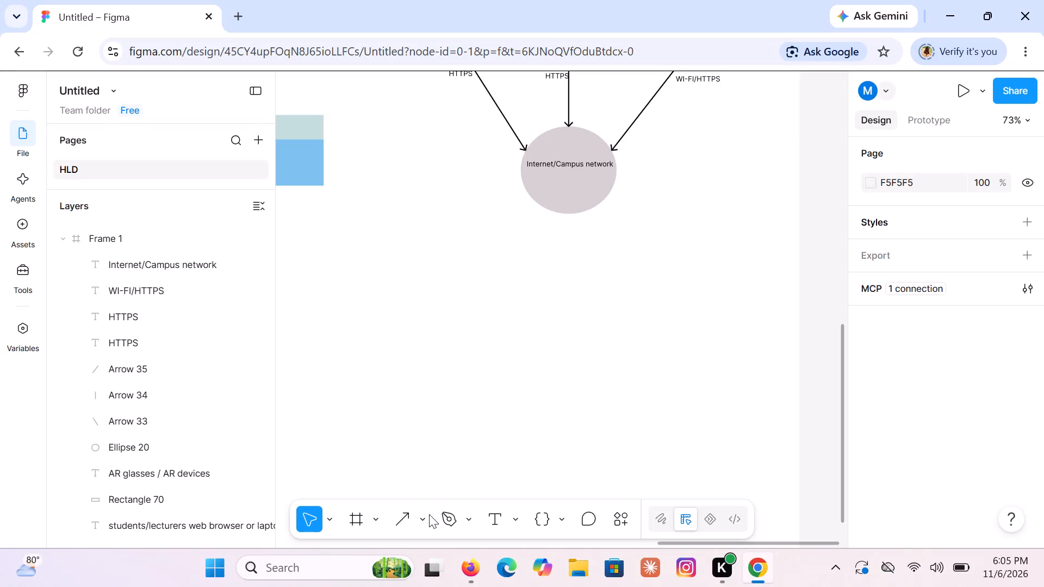
Add a 100 × 100 rectangle below the Internet/Campus network ellipse and move it down to about X 2360, Y 1323.
{"action": "left_click", "coordinate": [428, 517]}
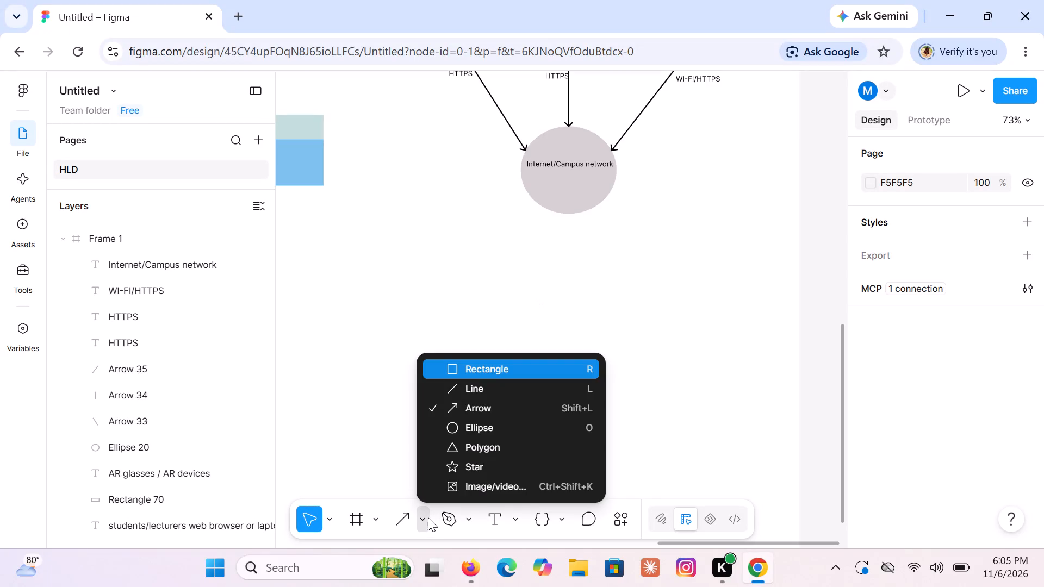
{"action": "left_click", "coordinate": [515, 369]}
{"action": "left_click", "coordinate": [564, 256]}
{"action": "left_click", "coordinate": [564, 256]}
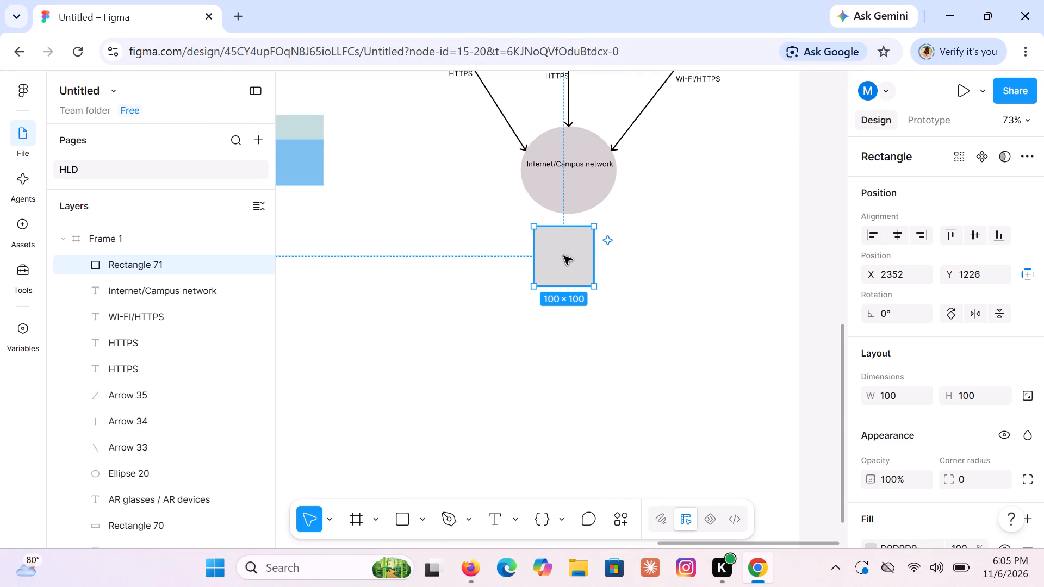
{"action": "left_click_drag", "start_coordinate": [564, 256], "coordinate": [565, 287]}
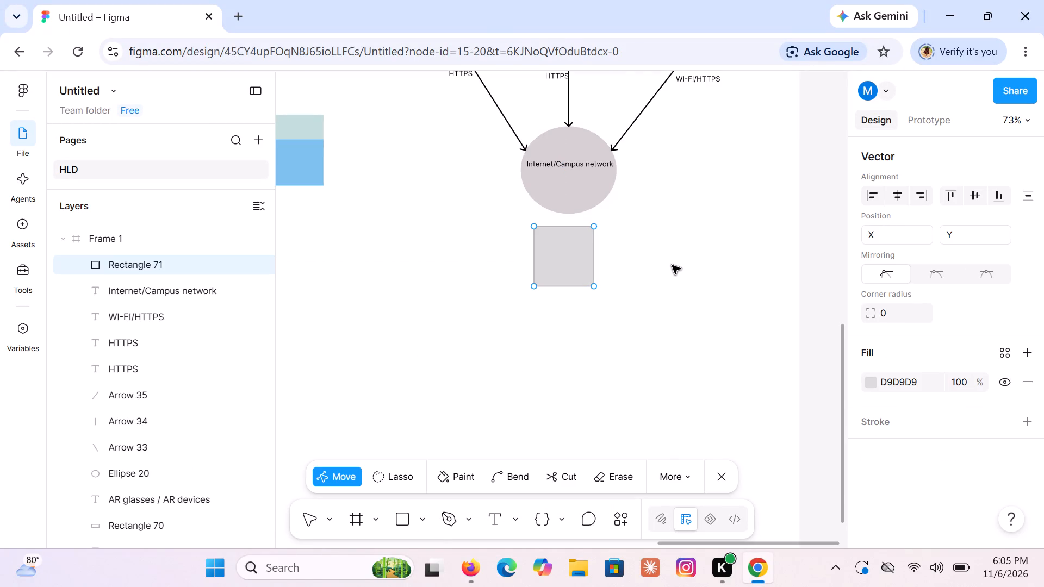
{"action": "left_click", "coordinate": [672, 265]}
{"action": "left_click", "coordinate": [672, 265]}
{"action": "left_click", "coordinate": [672, 265]}
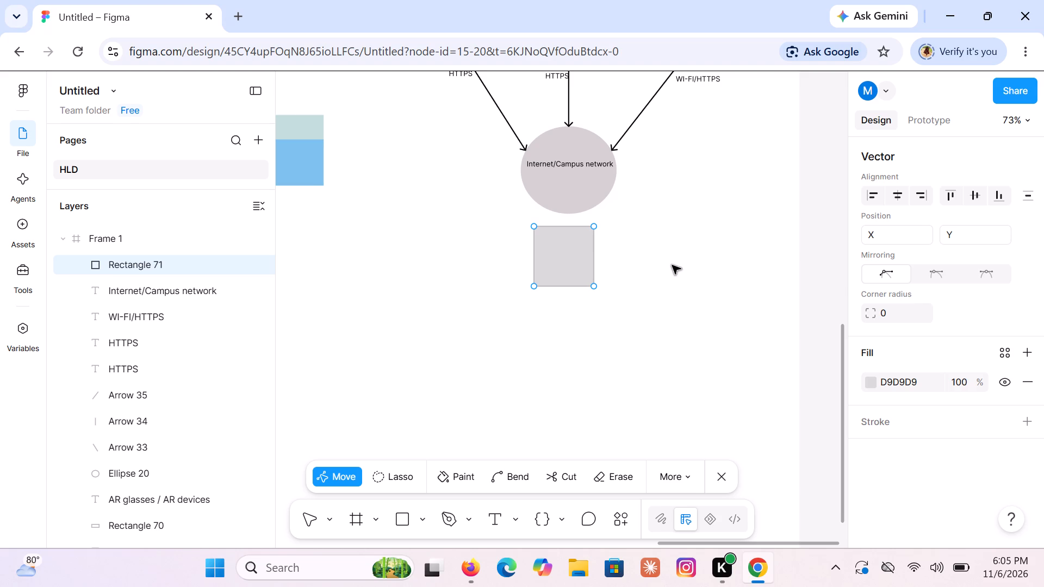
{"action": "double_click", "coordinate": [672, 265]}
{"action": "left_click_drag", "start_coordinate": [571, 253], "coordinate": [570, 277]}
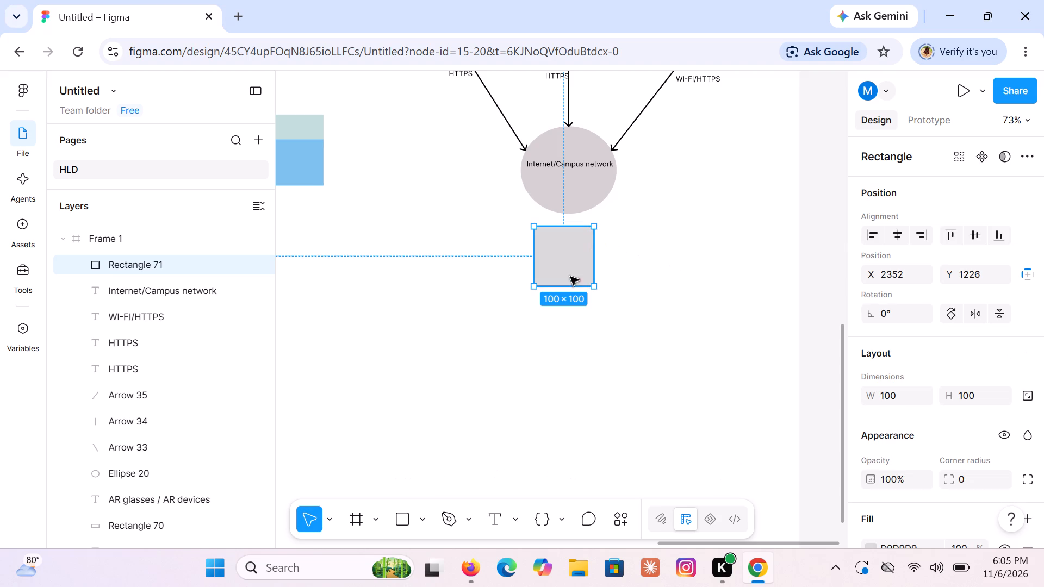
{"action": "left_click_drag", "start_coordinate": [570, 277], "coordinate": [574, 310]}
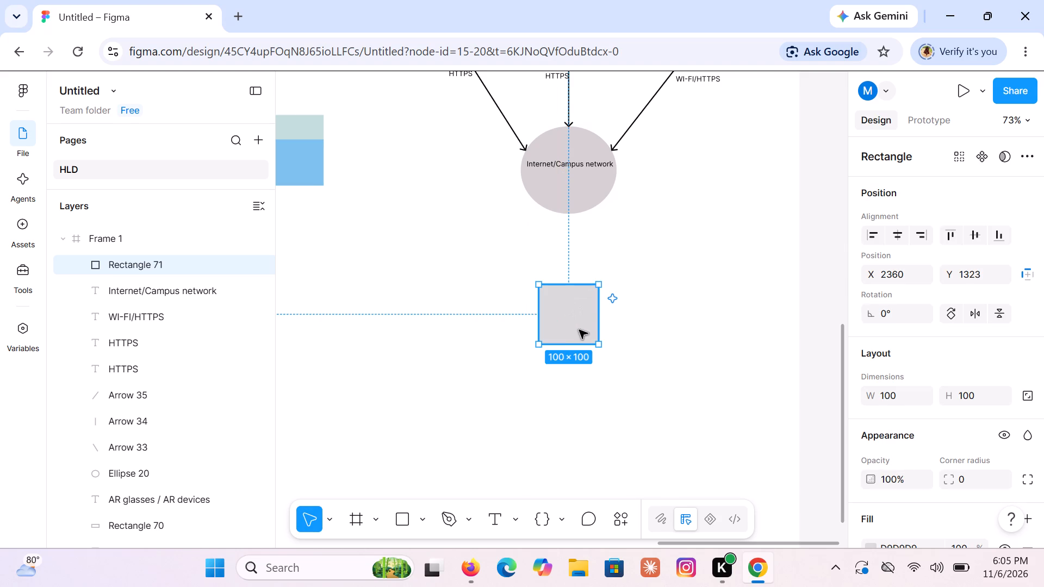
Enlarge the new rectangle to about 260 × 338 and shift it to about X 2290 beneath the network ellipse.
{"action": "left_click_drag", "start_coordinate": [575, 341], "coordinate": [574, 480]}
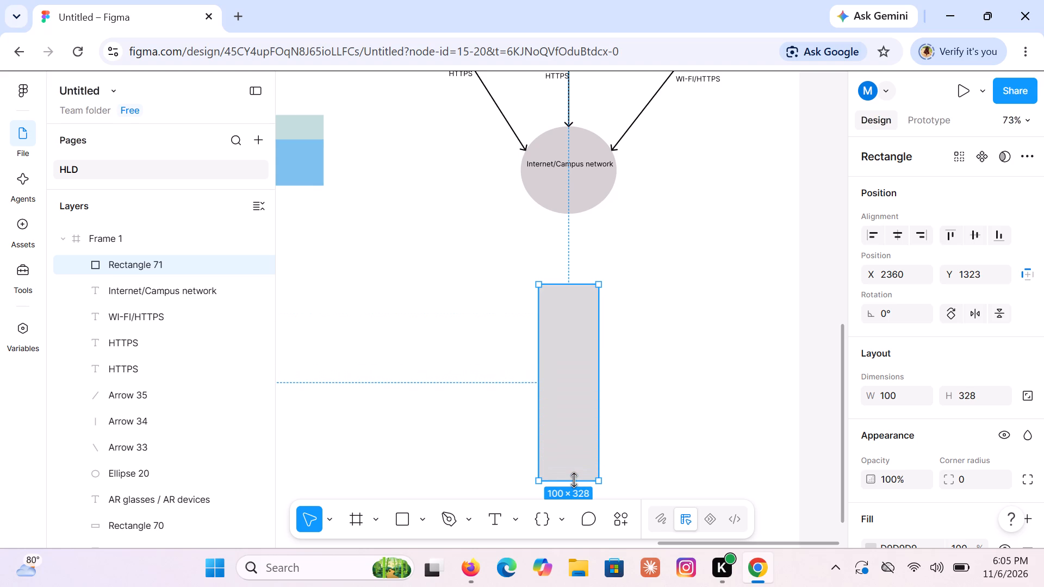
{"action": "left_click_drag", "start_coordinate": [574, 480], "coordinate": [573, 486]}
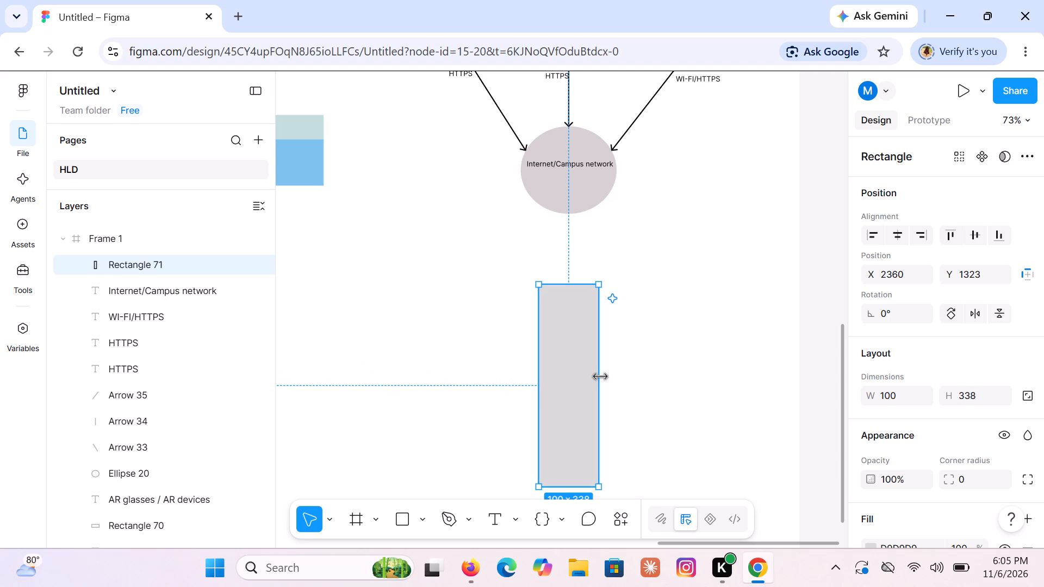
{"action": "left_click_drag", "start_coordinate": [600, 377], "coordinate": [687, 376]}
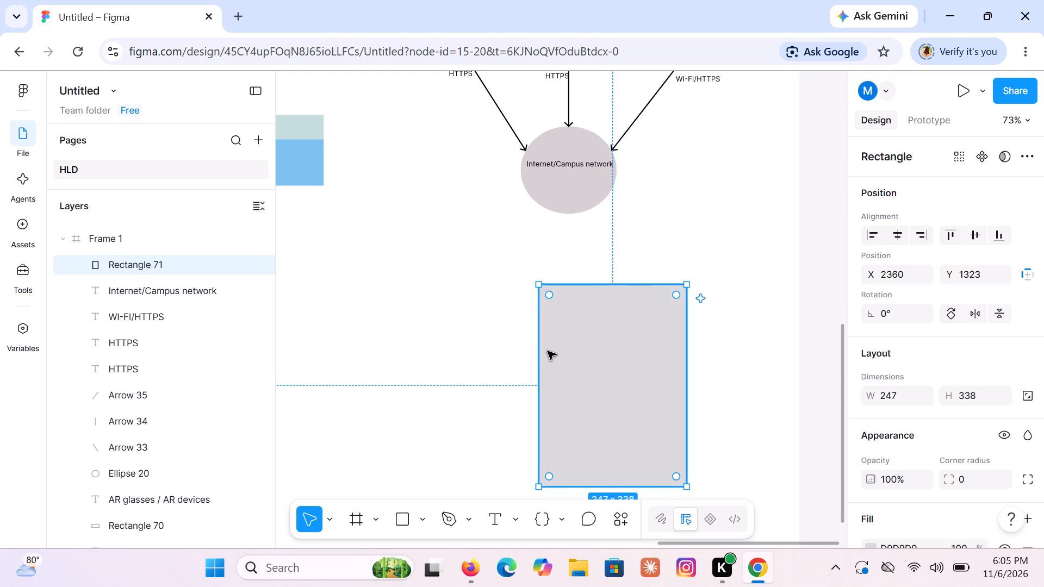
{"action": "left_click_drag", "start_coordinate": [538, 349], "coordinate": [498, 348]}
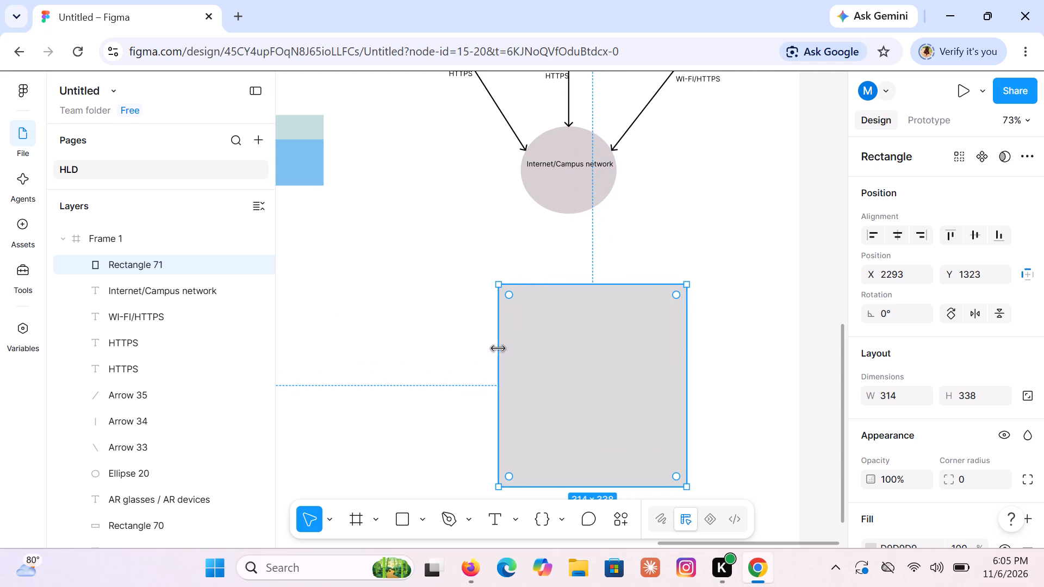
{"action": "left_click_drag", "start_coordinate": [688, 348], "coordinate": [677, 348]}
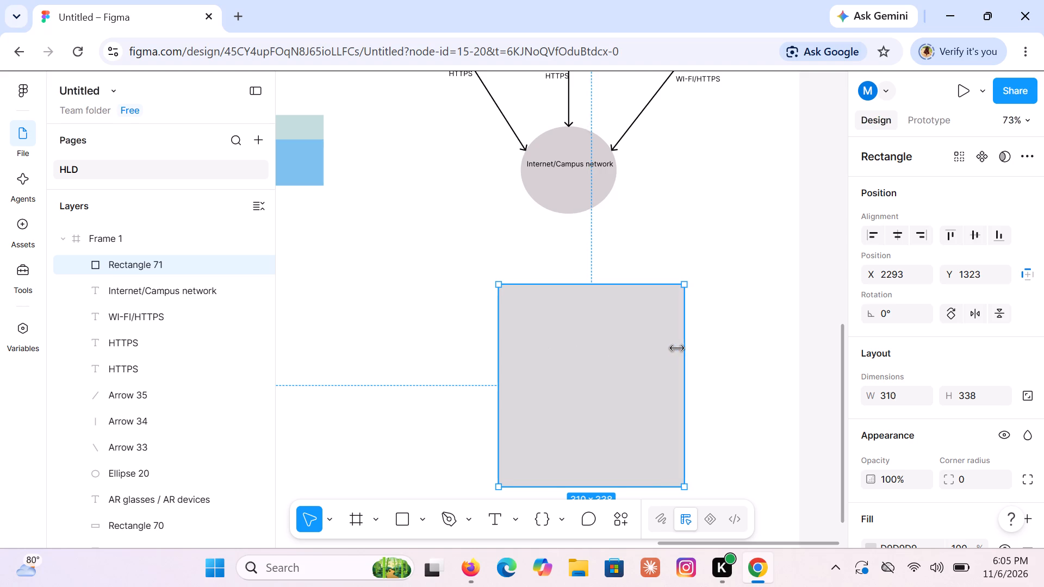
{"action": "left_click_drag", "start_coordinate": [677, 348], "coordinate": [662, 352]}
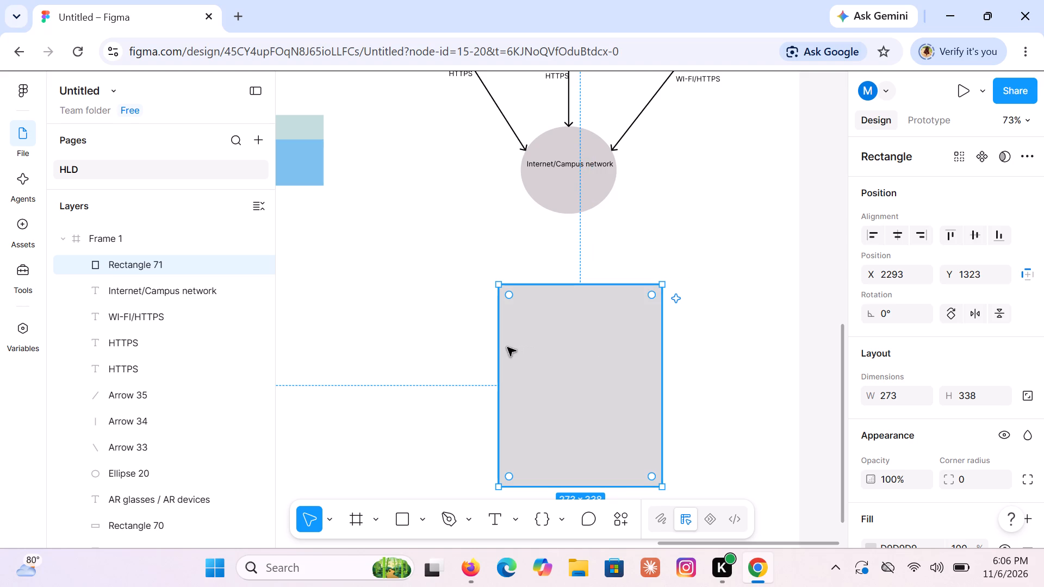
{"action": "left_click_drag", "start_coordinate": [501, 346], "coordinate": [506, 347]}
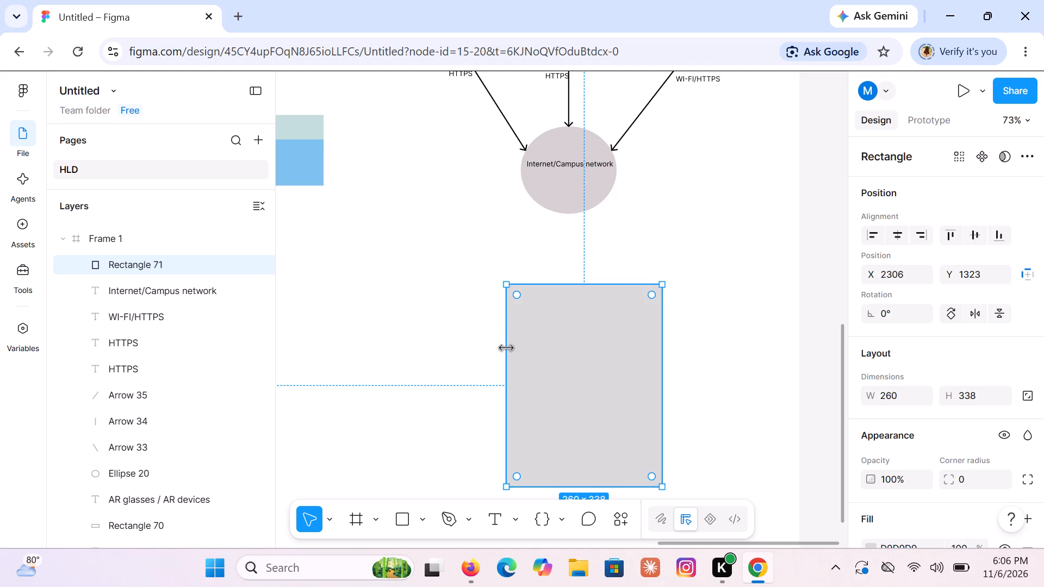
{"action": "left_click_drag", "start_coordinate": [575, 356], "coordinate": [569, 357]}
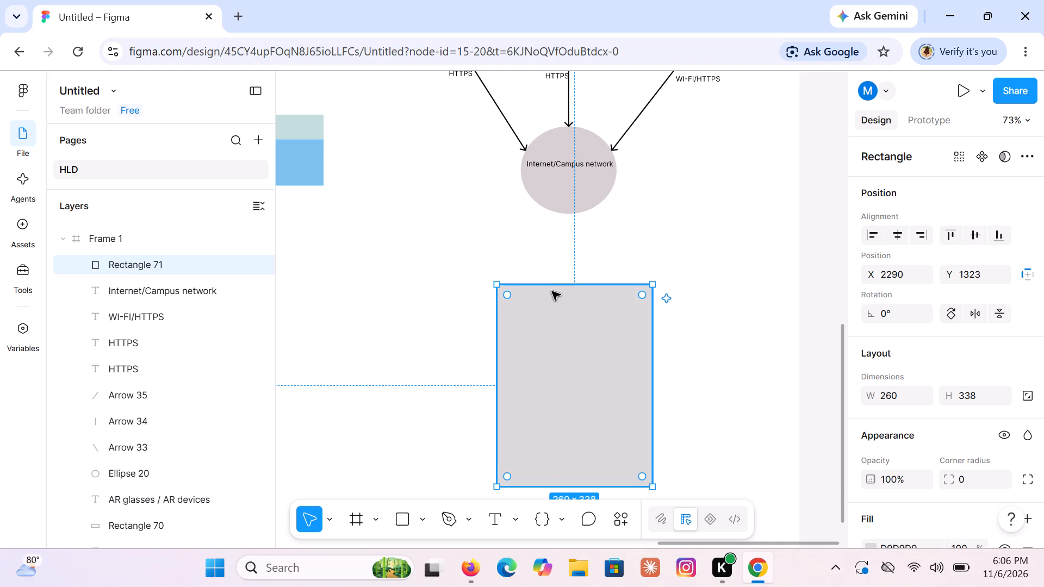
Add the text label "CLOUD HOSTING" near the top edge inside the large rectangle and deselect it.
{"action": "key", "text": "t"}
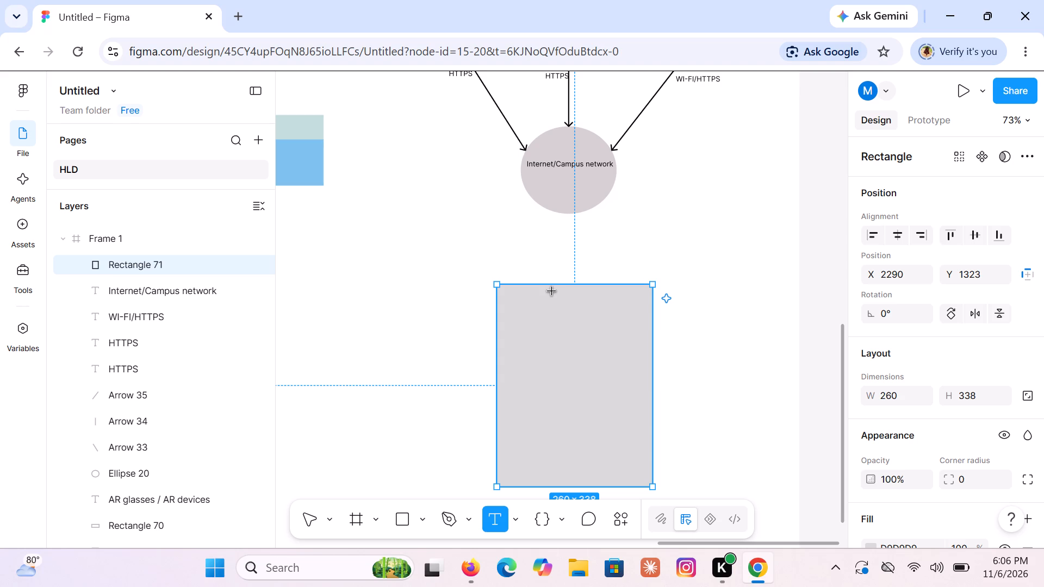
{"action": "left_click", "coordinate": [552, 291]}
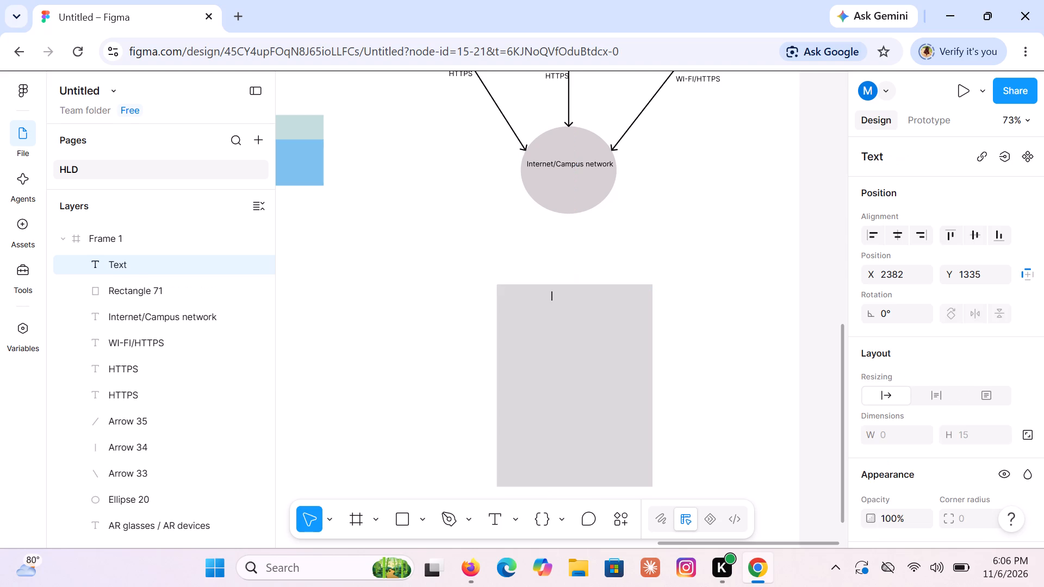
{"action": "key", "text": "c"}
{"action": "type", "text": "LOUD"}
{"action": "key", "text": "space"}
{"action": "type", "text": "HOSTING"}
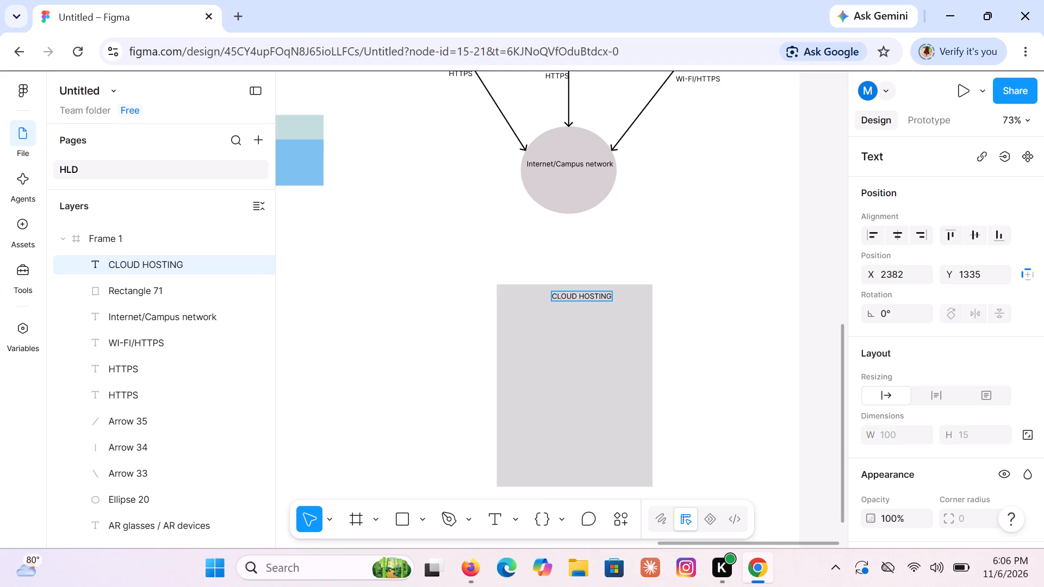
{"action": "left_click", "coordinate": [668, 273]}
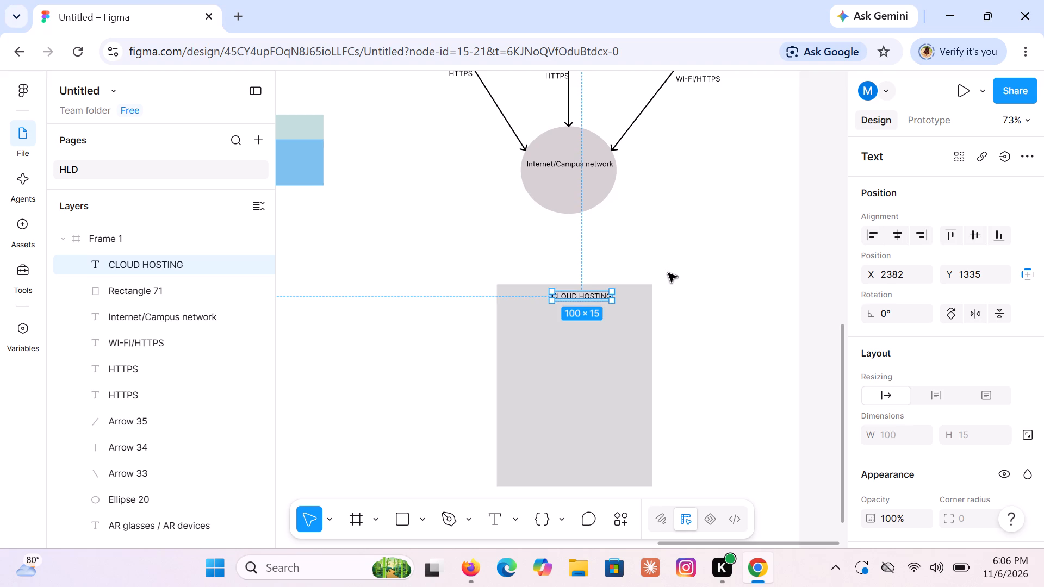
{"action": "left_click", "coordinate": [668, 273]}
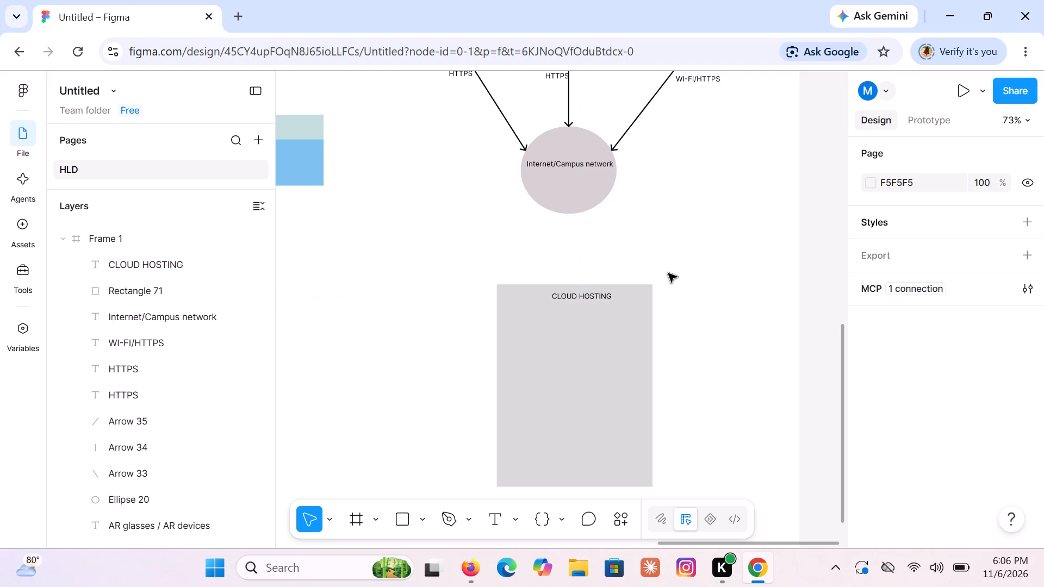
Add a smaller rectangle of about 153 × 41 inside the large rectangle, just under the CLOUD HOSTING label.
{"action": "left_click", "coordinate": [402, 521]}
{"action": "left_click", "coordinate": [552, 312]}
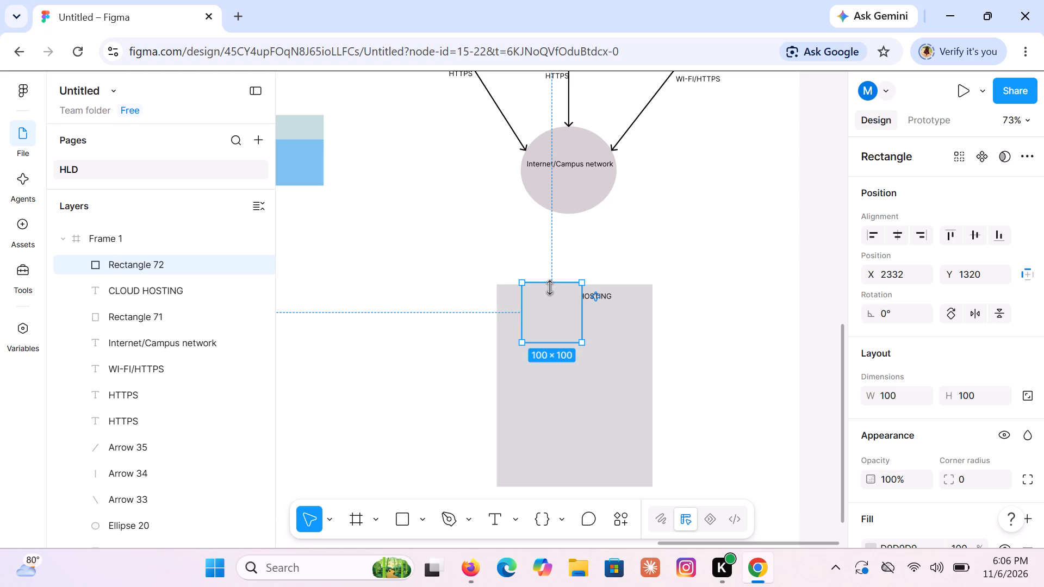
{"action": "left_click_drag", "start_coordinate": [550, 288], "coordinate": [553, 299]}
{"action": "left_click_drag", "start_coordinate": [553, 299], "coordinate": [554, 311]}
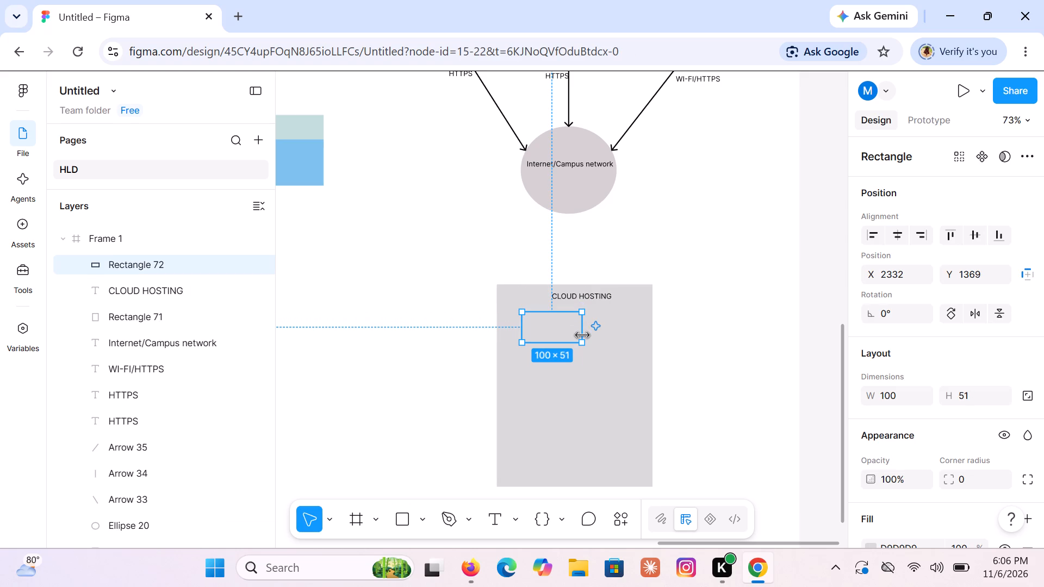
{"action": "left_click_drag", "start_coordinate": [582, 335], "coordinate": [614, 335]}
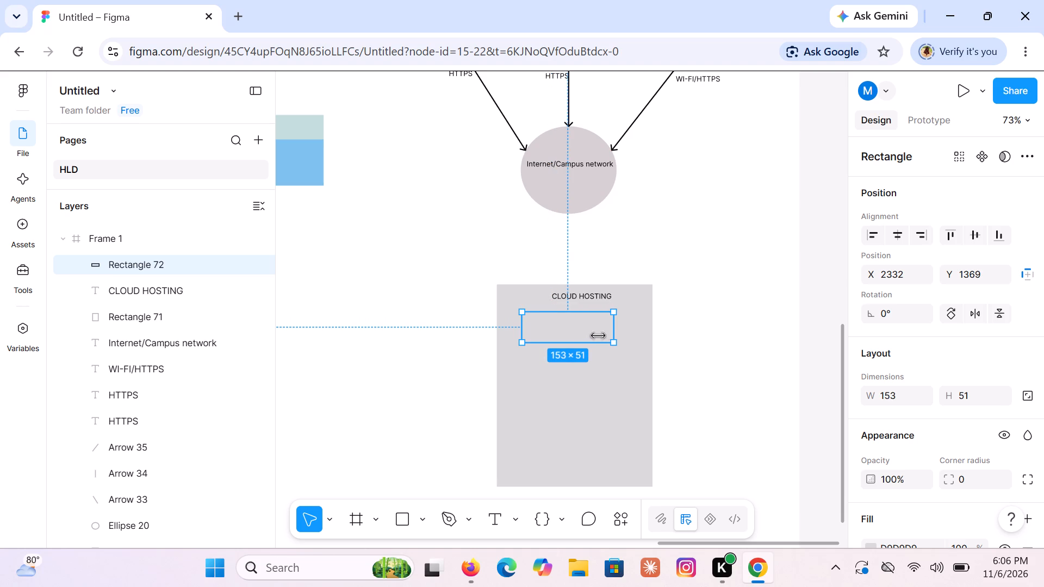
{"action": "left_click", "coordinate": [583, 340]}
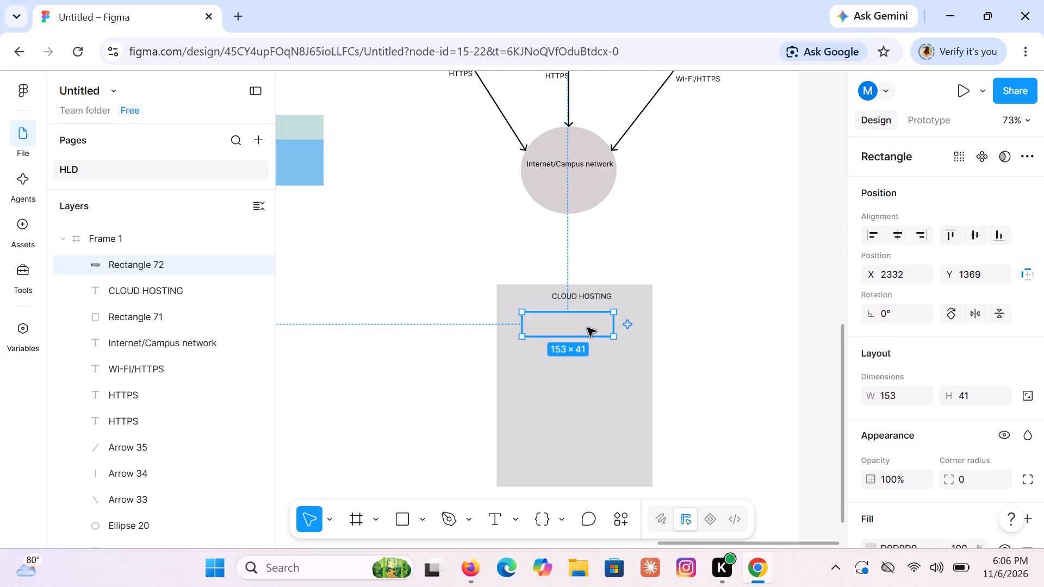
{"action": "left_click", "coordinate": [588, 328]}
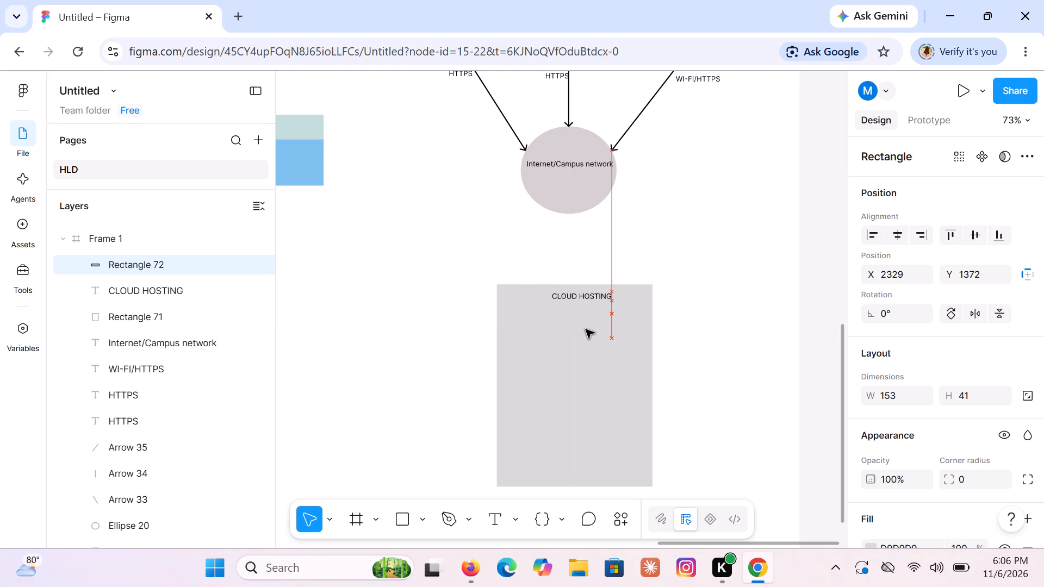
Add a second fill to the large CLOUD HOSTING rectangle, black 000000 at 19% opacity.
{"action": "left_click", "coordinate": [622, 392]}
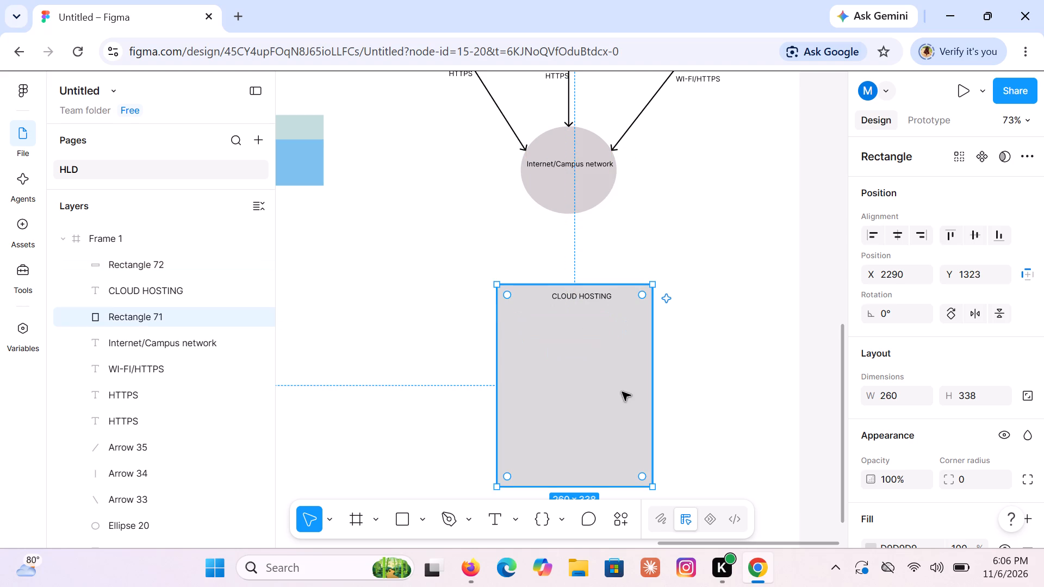
{"action": "left_click", "coordinate": [1034, 514]}
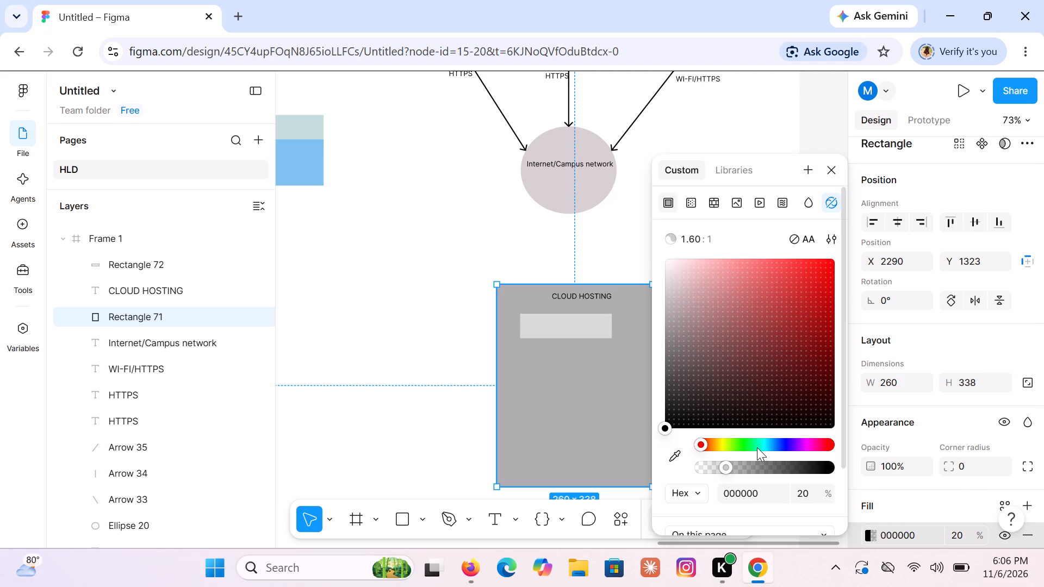
{"action": "left_click", "coordinate": [716, 463]}
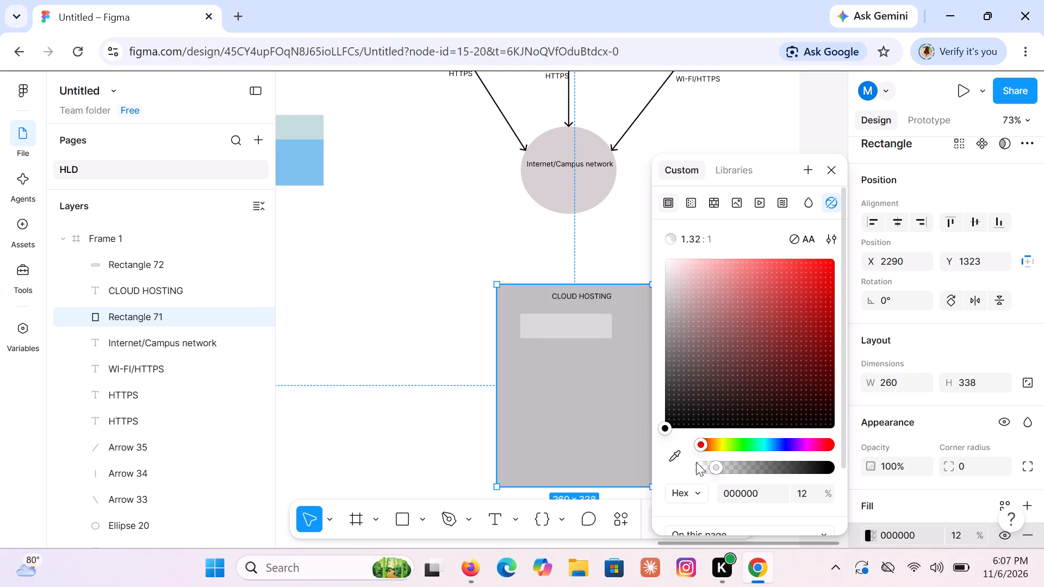
{"action": "left_click", "coordinate": [696, 462]}
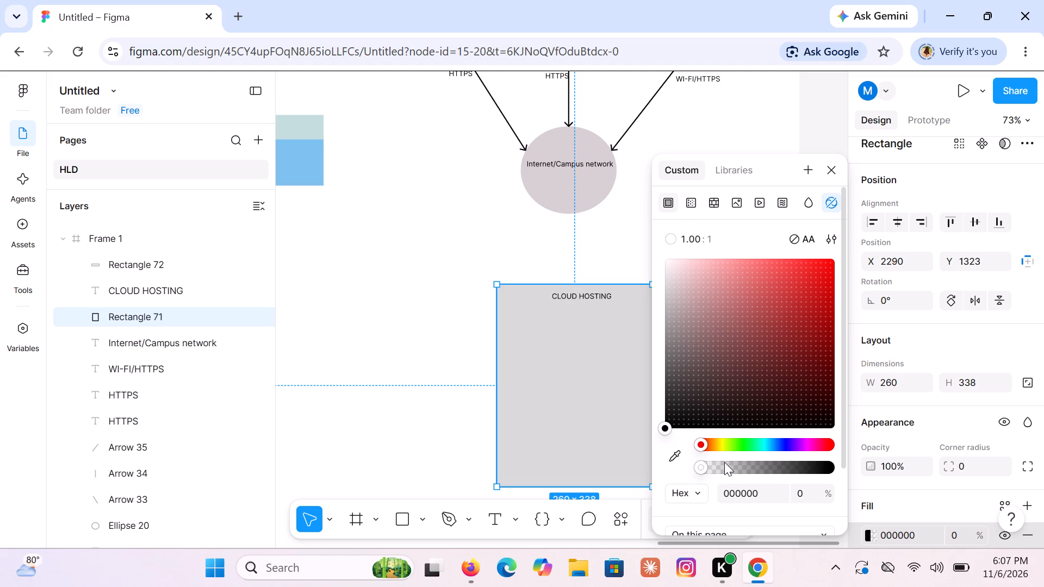
{"action": "left_click", "coordinate": [724, 462]}
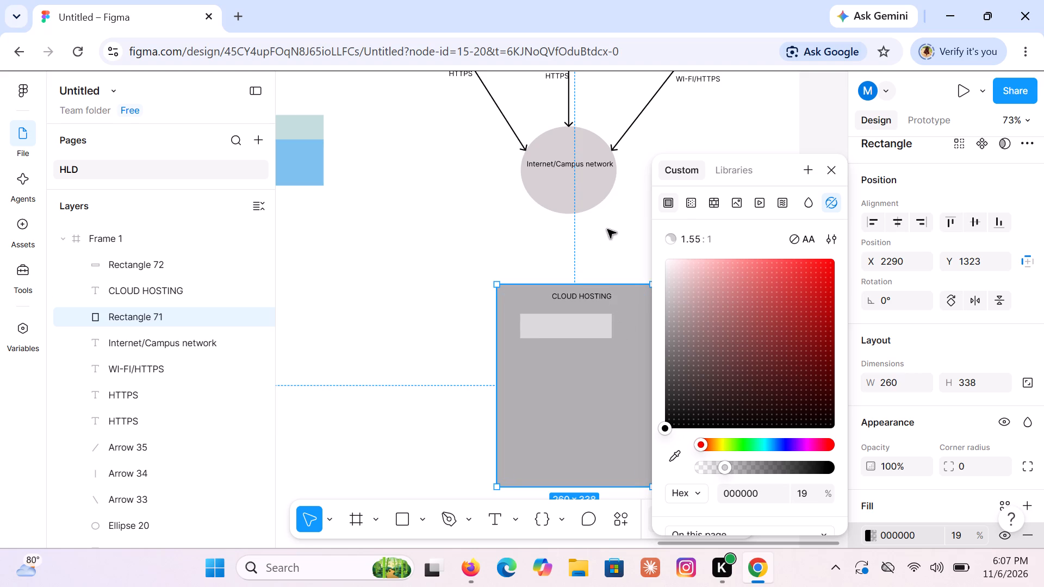
{"action": "left_click", "coordinate": [837, 168]}
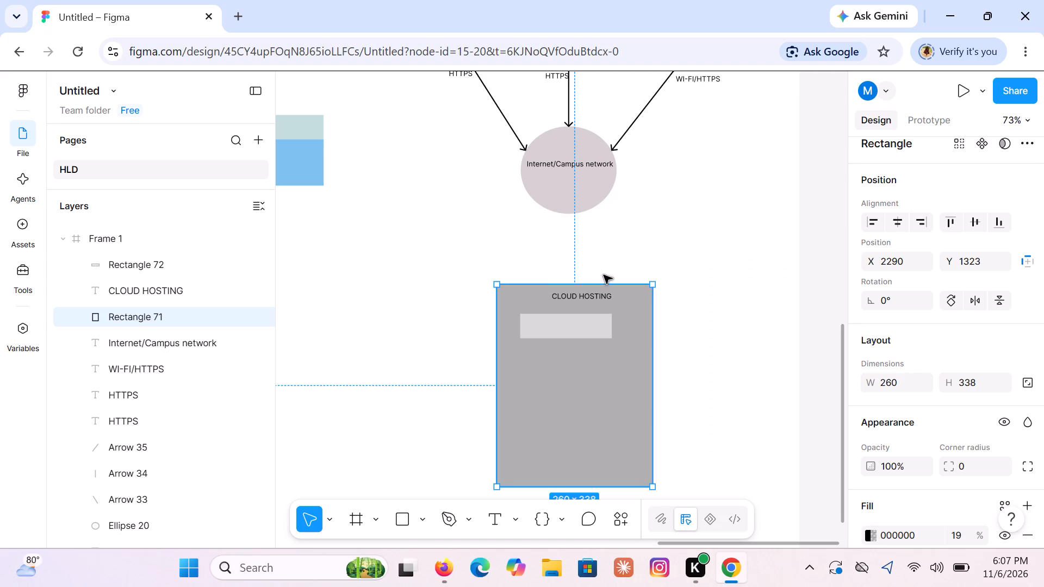
Move the small rectangle under the CLOUD HOSTING label to about X 2340, Y 1365 and widen it to about 169 × 41.
{"action": "left_click", "coordinate": [582, 320]}
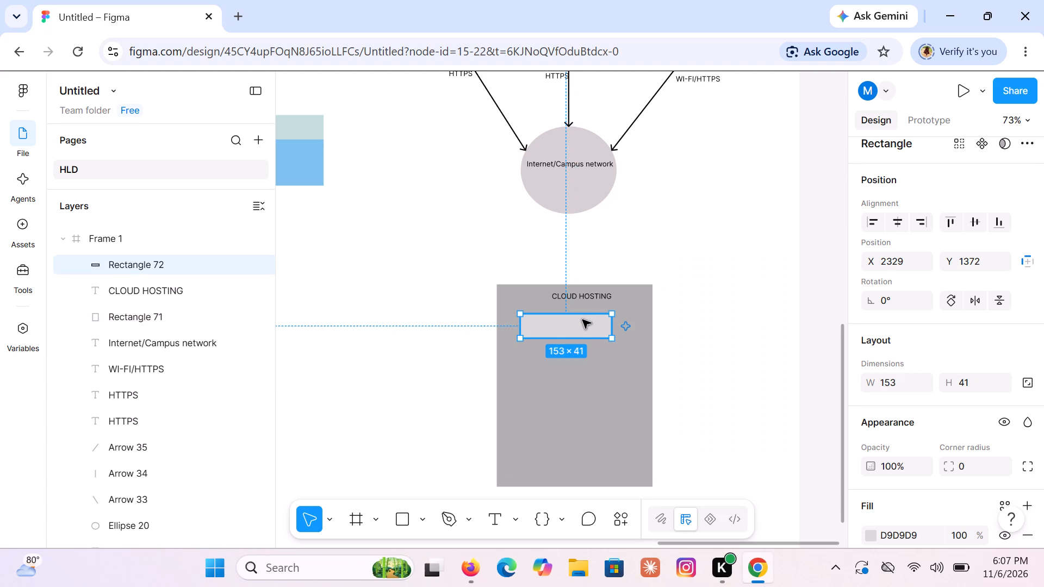
{"action": "left_click_drag", "start_coordinate": [592, 327], "coordinate": [598, 327]}
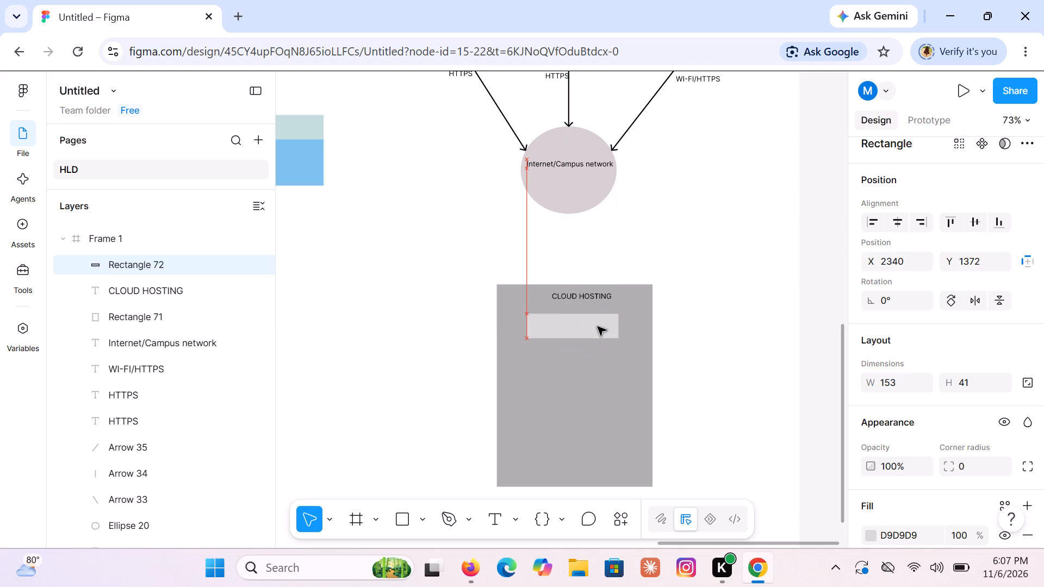
{"action": "left_click_drag", "start_coordinate": [598, 327], "coordinate": [598, 322]}
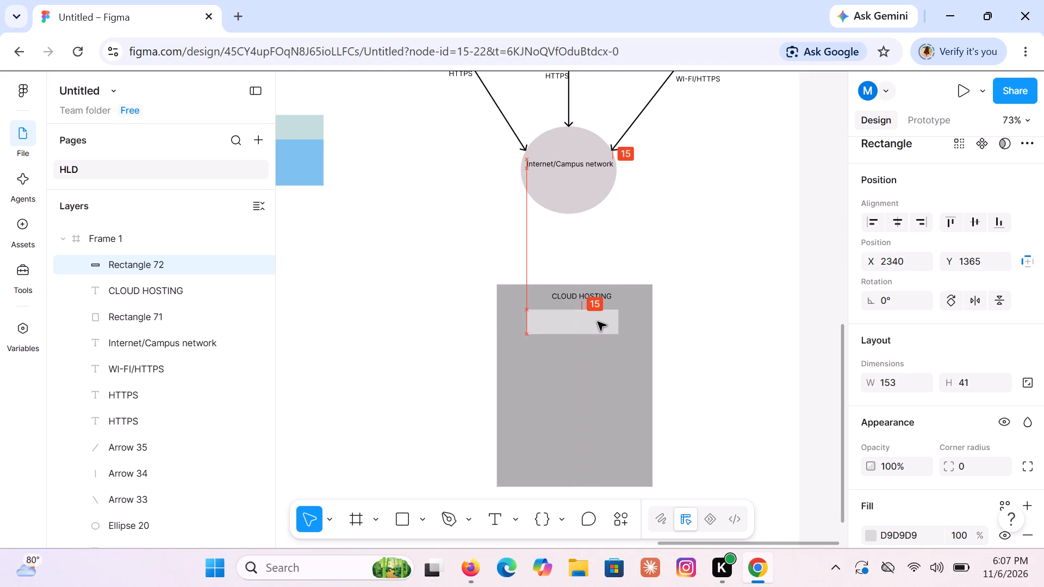
{"action": "left_click_drag", "start_coordinate": [598, 322], "coordinate": [598, 321]}
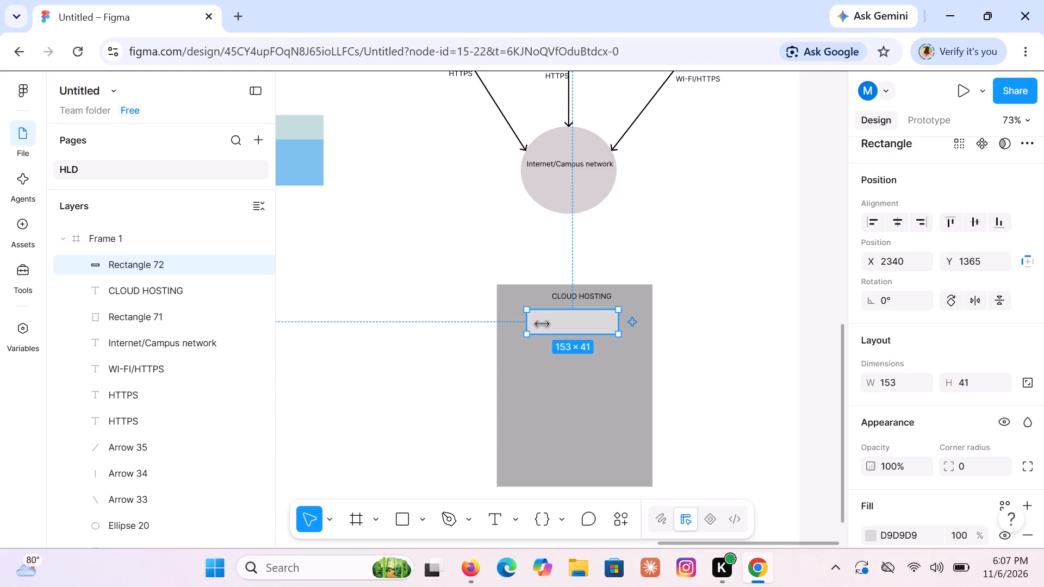
{"action": "left_click_drag", "start_coordinate": [622, 316], "coordinate": [626, 316]}
{"action": "left_click_drag", "start_coordinate": [626, 316], "coordinate": [628, 316]}
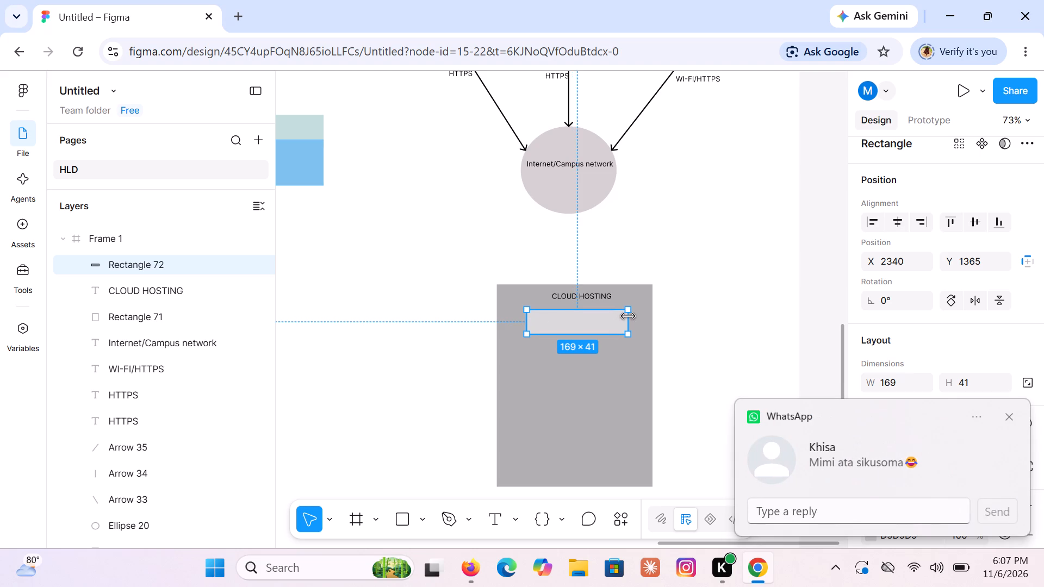
{"action": "left_click", "coordinate": [617, 253]}
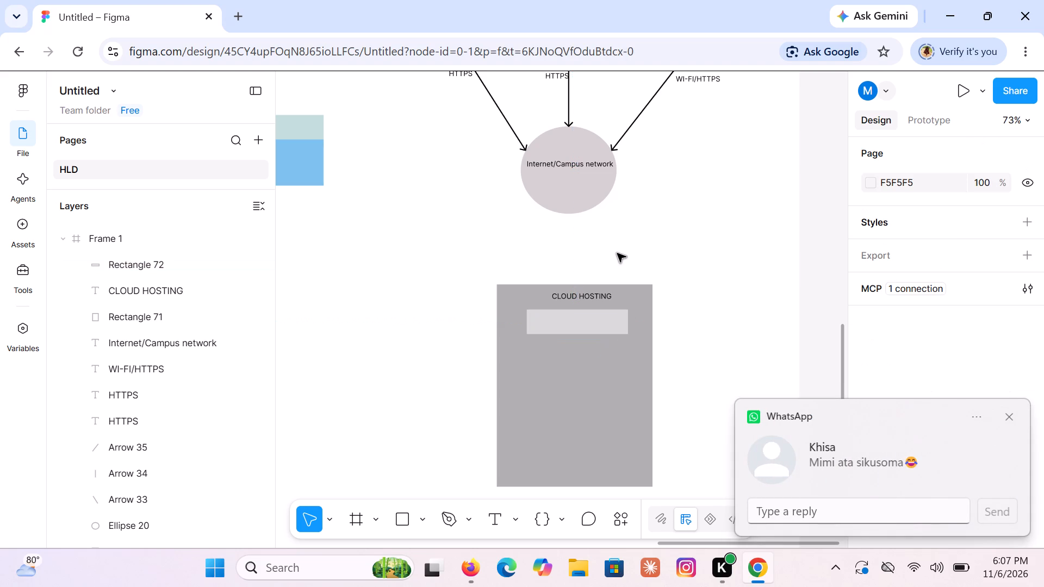
Add the two-line text label "Firewall/web application" / "firewall" inside the small rectangle and deselect it.
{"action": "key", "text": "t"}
{"action": "left_click", "coordinate": [535, 315]}
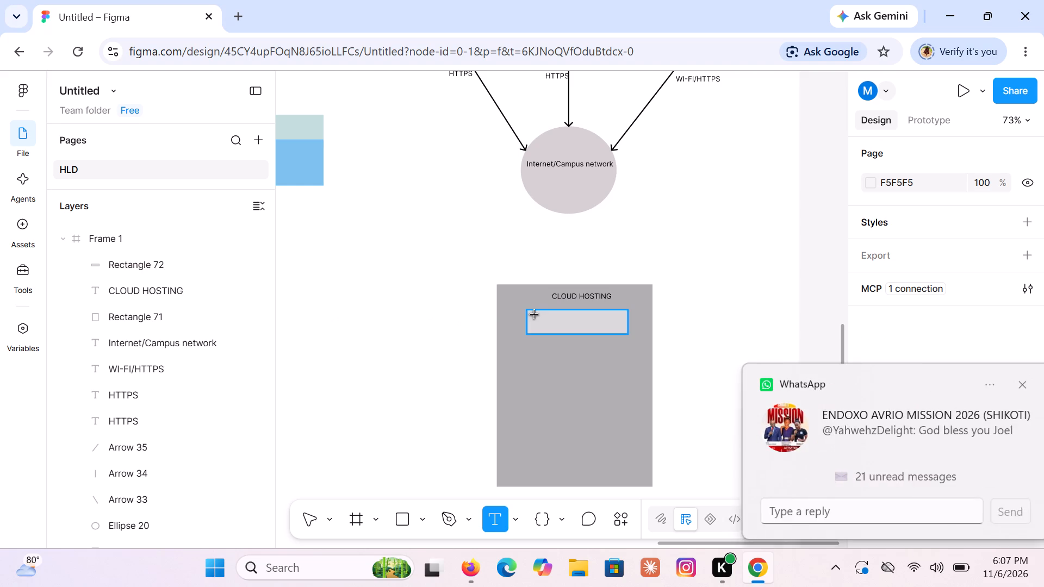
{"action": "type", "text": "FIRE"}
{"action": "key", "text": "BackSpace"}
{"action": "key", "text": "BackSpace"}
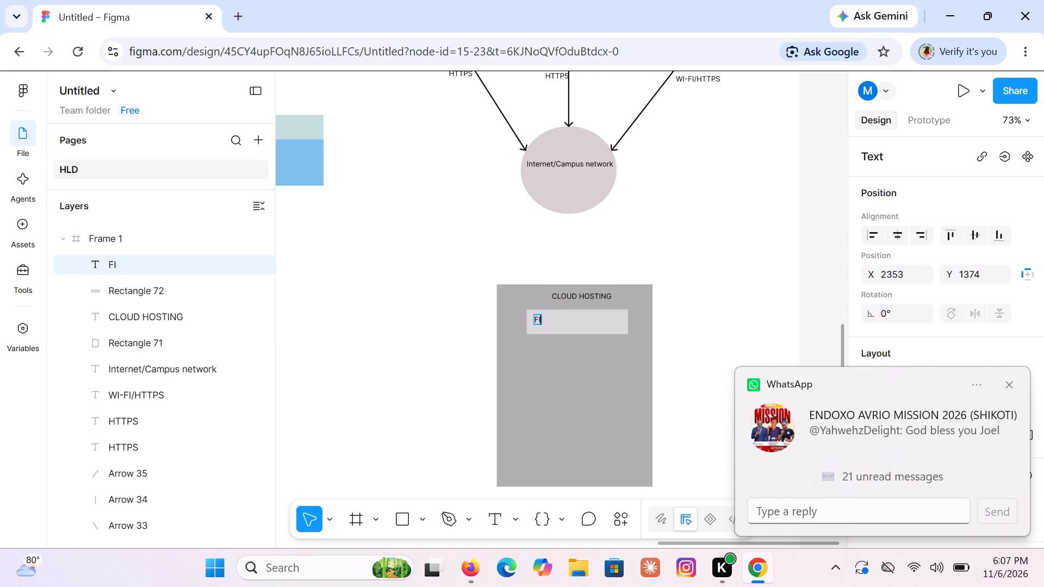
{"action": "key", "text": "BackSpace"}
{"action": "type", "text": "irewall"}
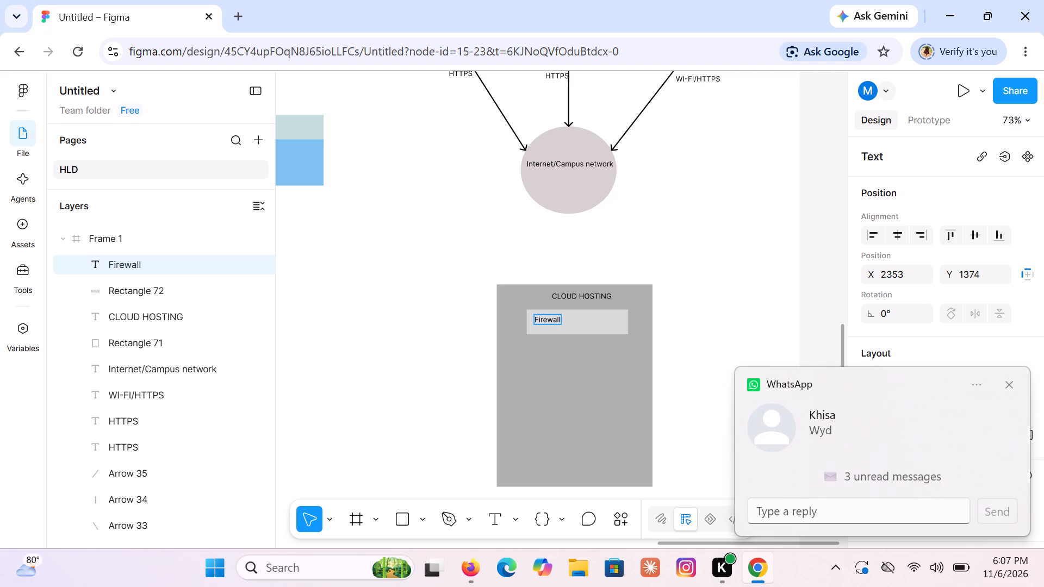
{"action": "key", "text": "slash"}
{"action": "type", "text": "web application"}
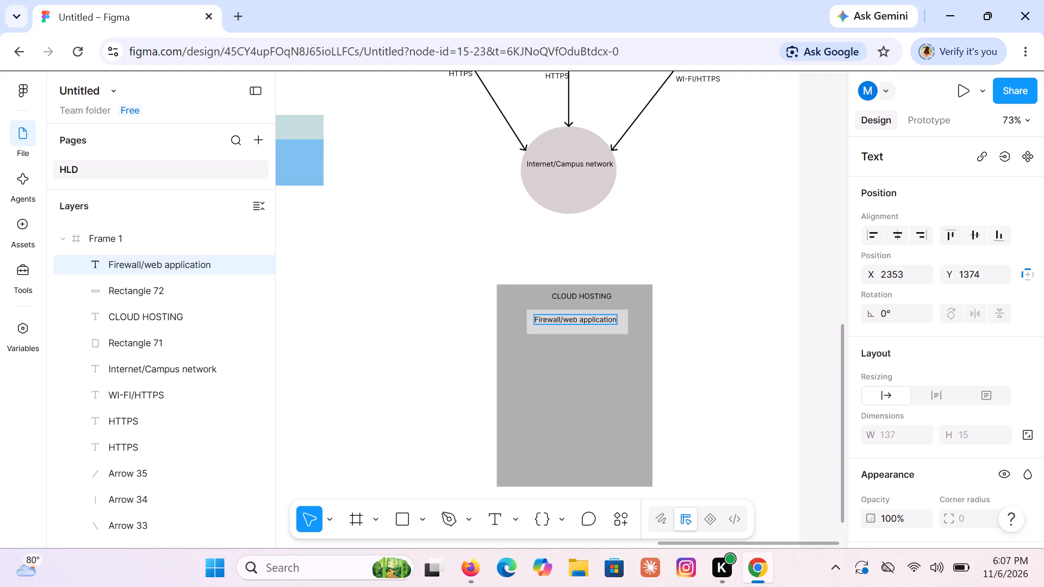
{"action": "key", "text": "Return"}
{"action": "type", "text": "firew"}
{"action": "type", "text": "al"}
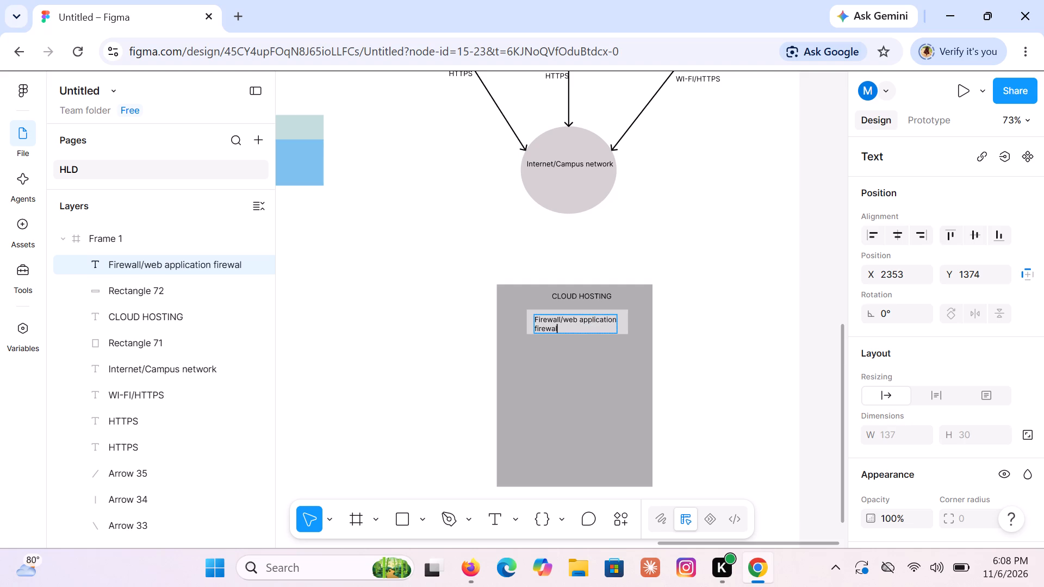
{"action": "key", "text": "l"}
{"action": "left_click", "coordinate": [705, 288]}
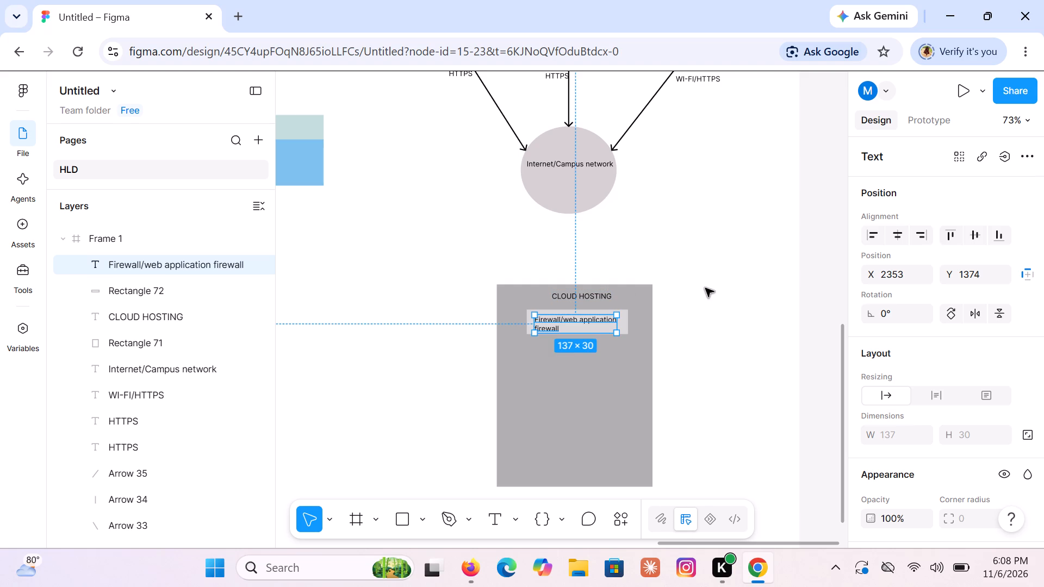
{"action": "left_click", "coordinate": [705, 288]}
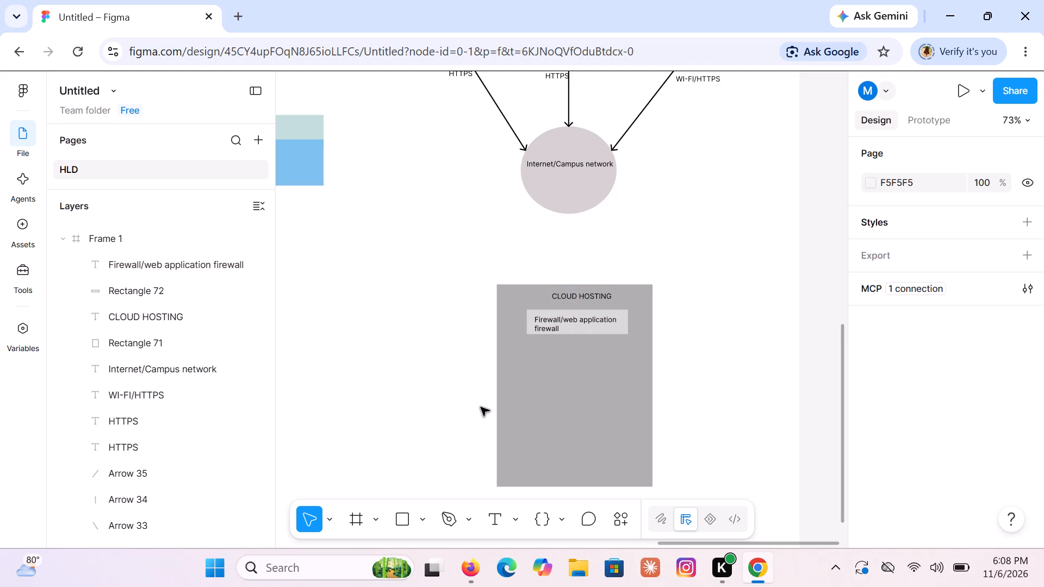
Add a rectangle of about 130 × 35 below the firewall box, at about X 2357, Y 1438.
{"action": "left_click", "coordinate": [403, 518]}
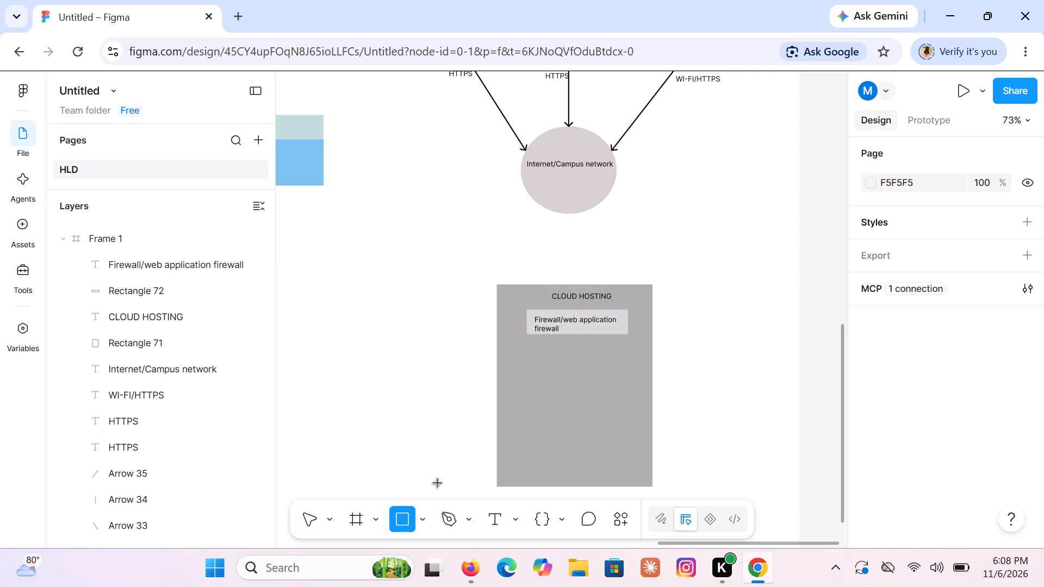
{"action": "left_click", "coordinate": [564, 350]}
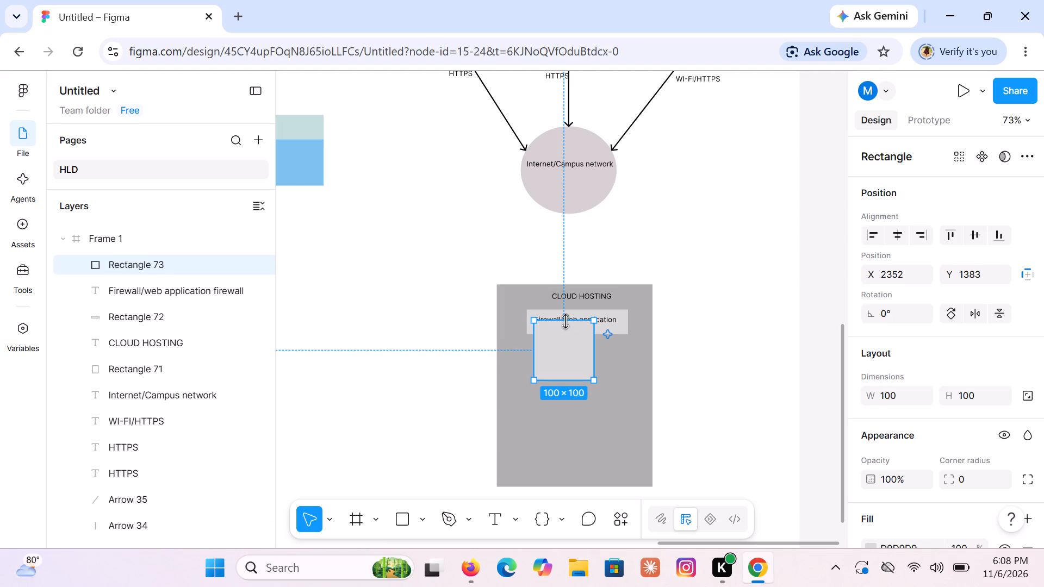
{"action": "left_click_drag", "start_coordinate": [566, 321], "coordinate": [577, 348]}
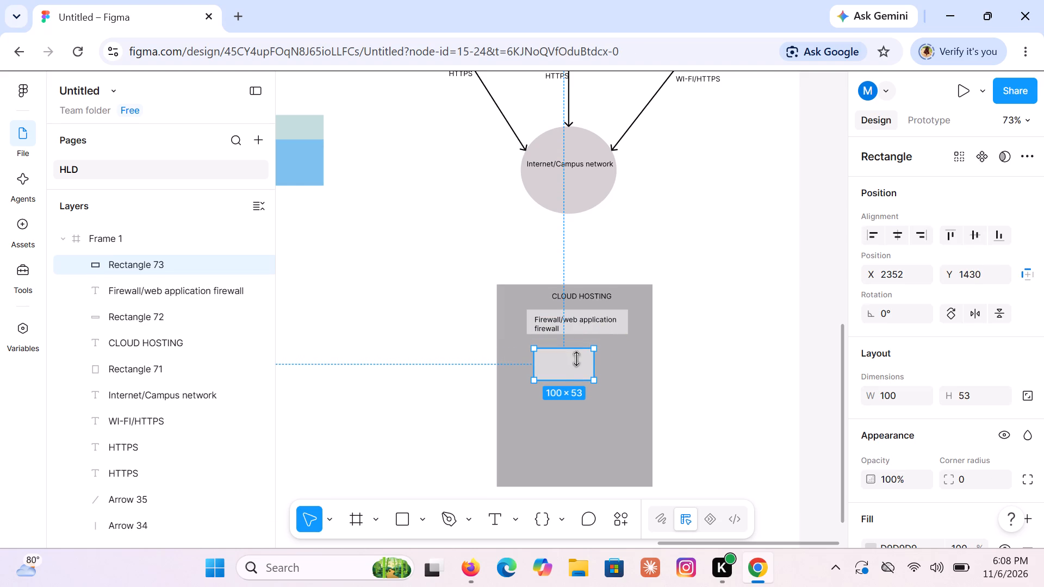
{"action": "left_click_drag", "start_coordinate": [573, 381], "coordinate": [576, 366]}
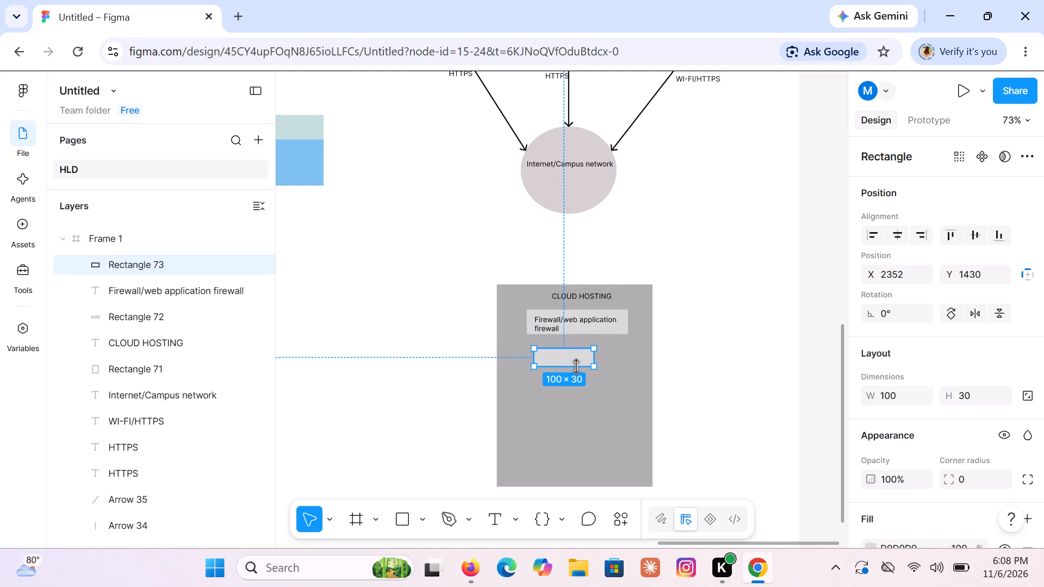
{"action": "left_click_drag", "start_coordinate": [576, 366], "coordinate": [576, 370]}
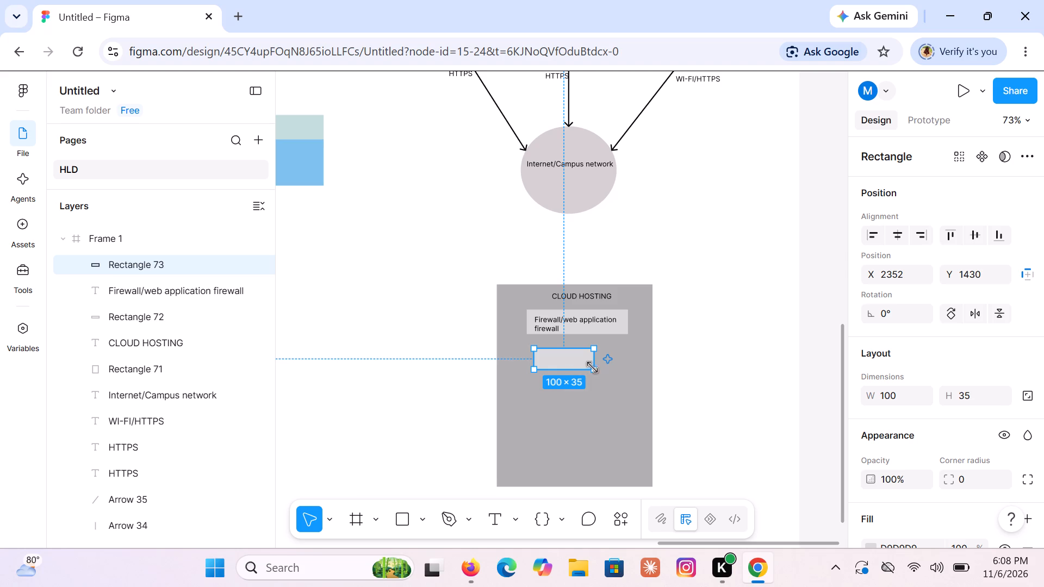
{"action": "left_click_drag", "start_coordinate": [596, 359], "coordinate": [602, 359]}
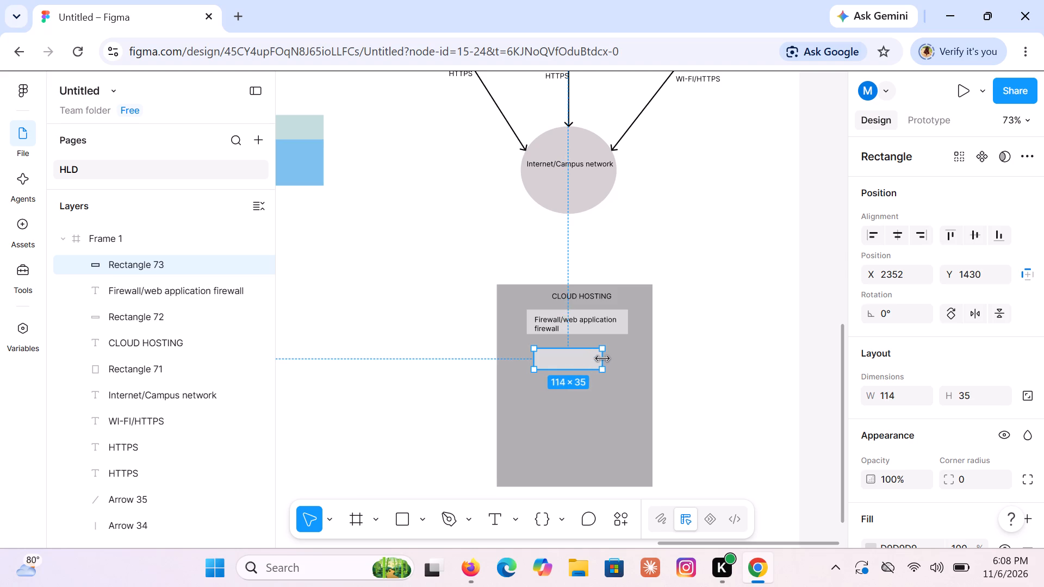
{"action": "left_click_drag", "start_coordinate": [602, 359], "coordinate": [610, 359]}
{"action": "left_click", "coordinate": [597, 359]}
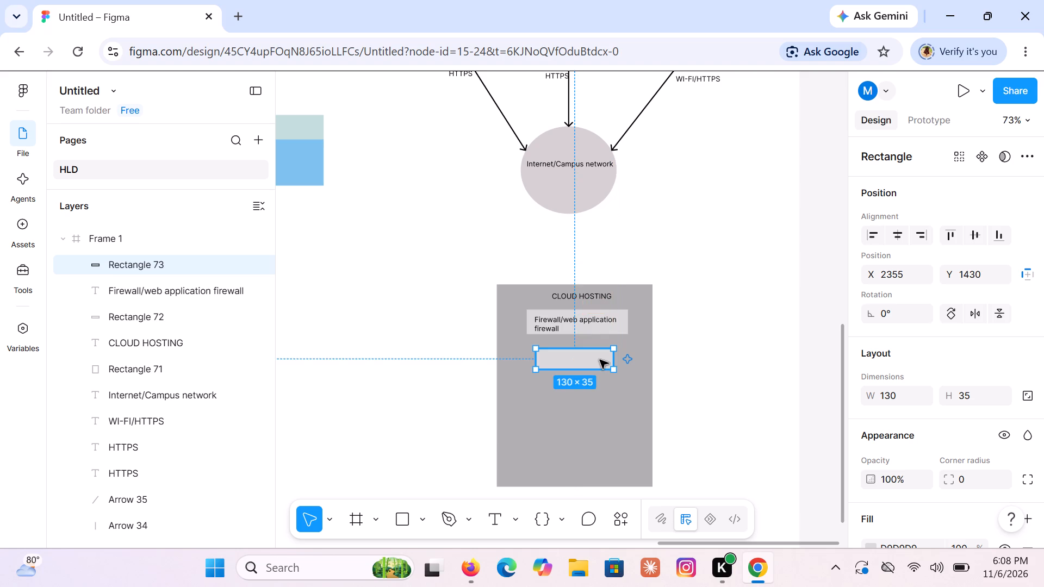
{"action": "left_click", "coordinate": [600, 360]}
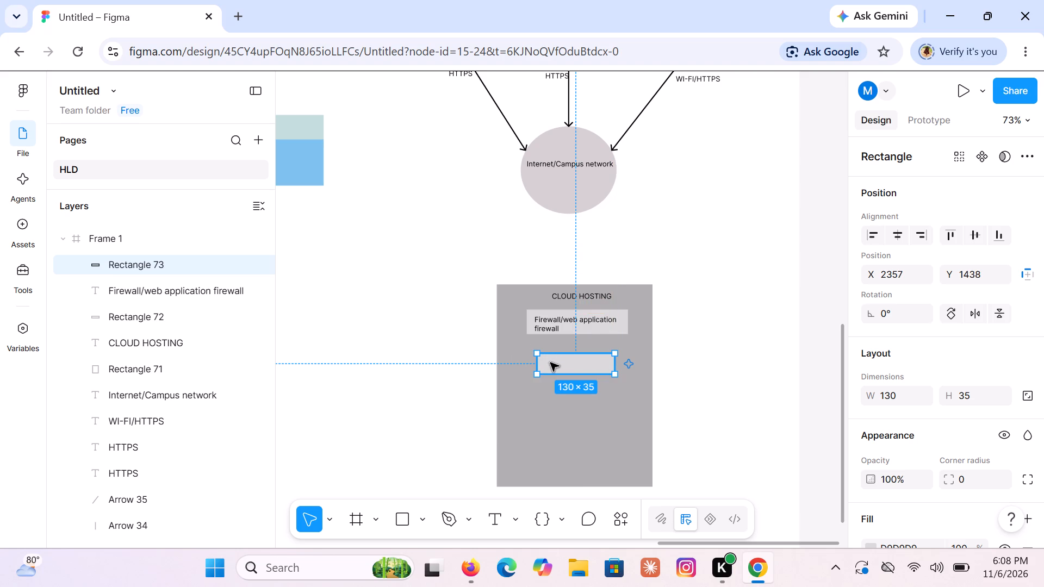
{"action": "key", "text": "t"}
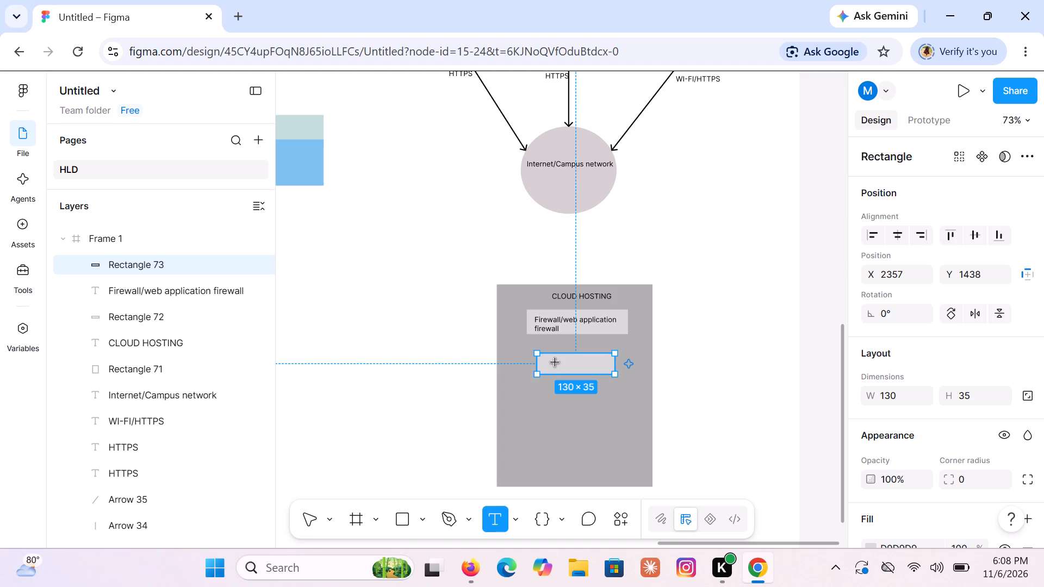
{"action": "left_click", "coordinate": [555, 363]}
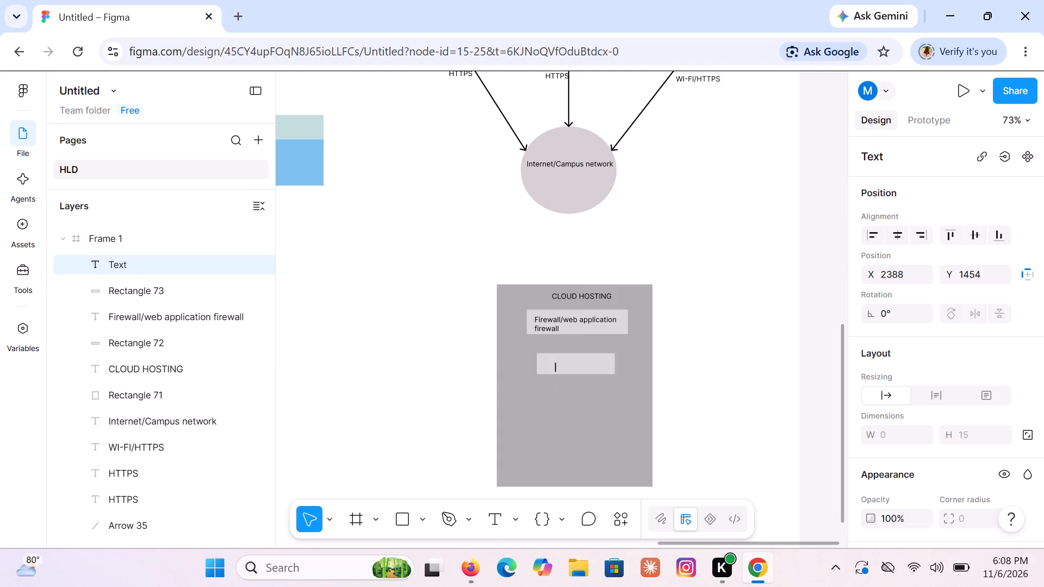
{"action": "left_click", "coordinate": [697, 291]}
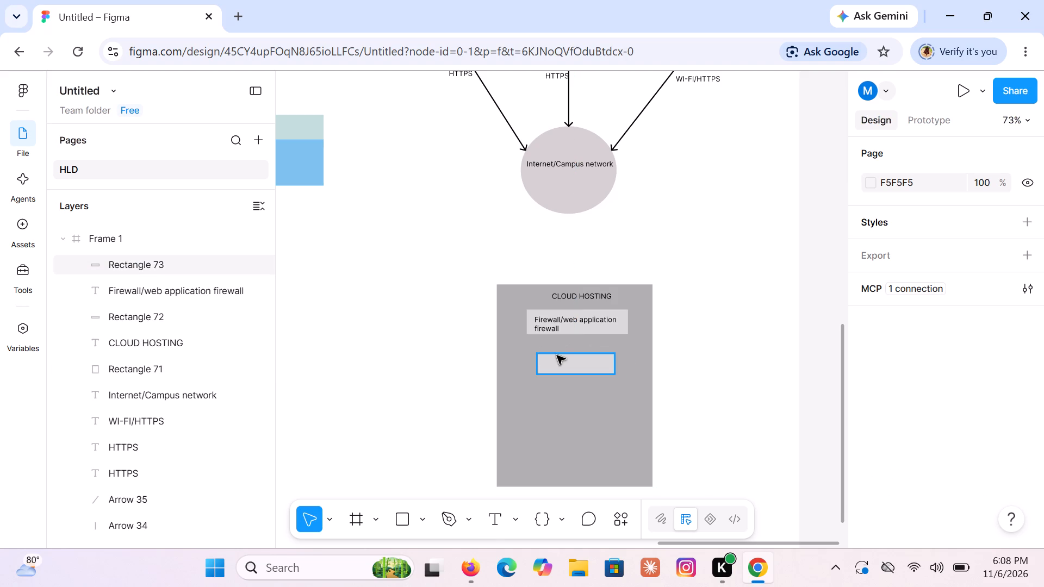
Add the text label "Load balancer" inside the empty rectangle below the firewall box and deselect it.
{"action": "key", "text": "t"}
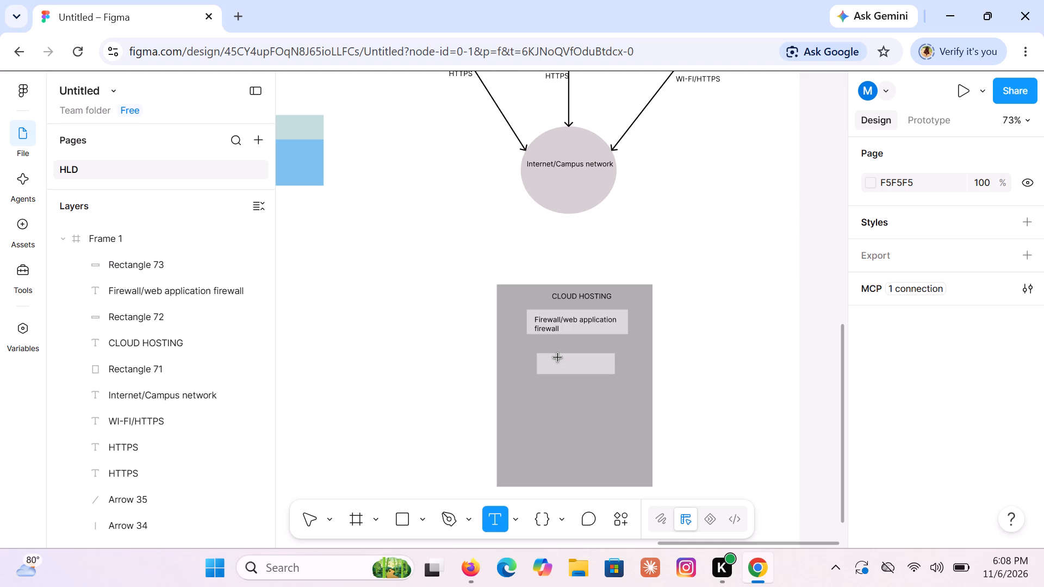
{"action": "left_click", "coordinate": [558, 358]}
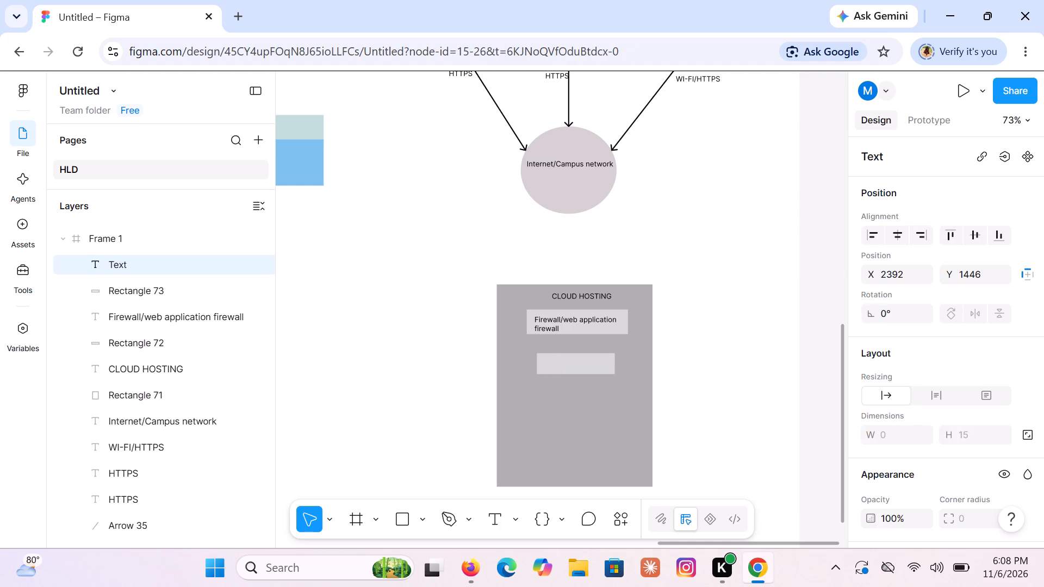
{"action": "key", "text": "l"}
{"action": "type", "text": "balancer"}
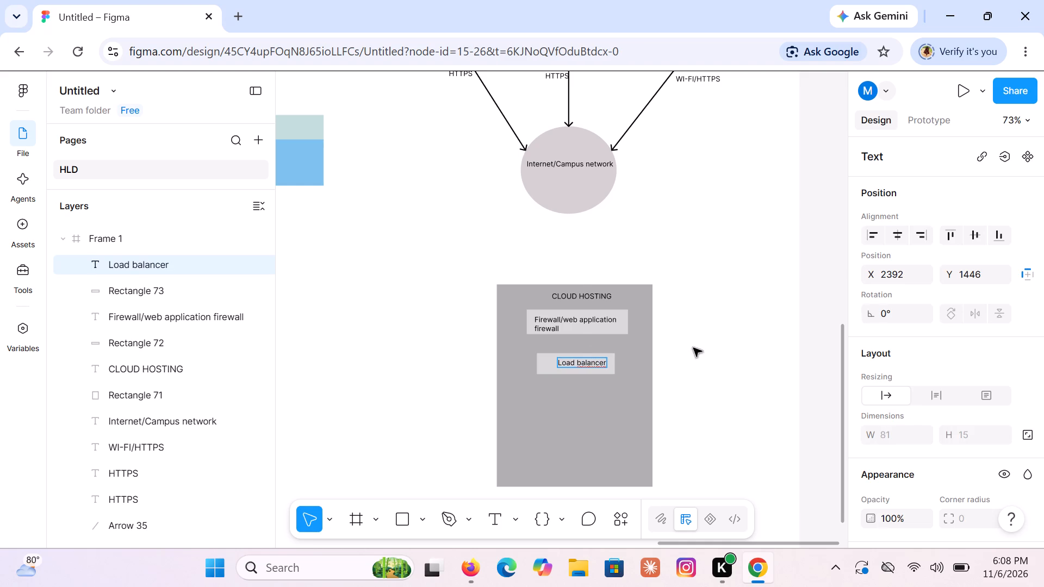
{"action": "left_click", "coordinate": [733, 338]}
{"action": "left_click", "coordinate": [733, 338]}
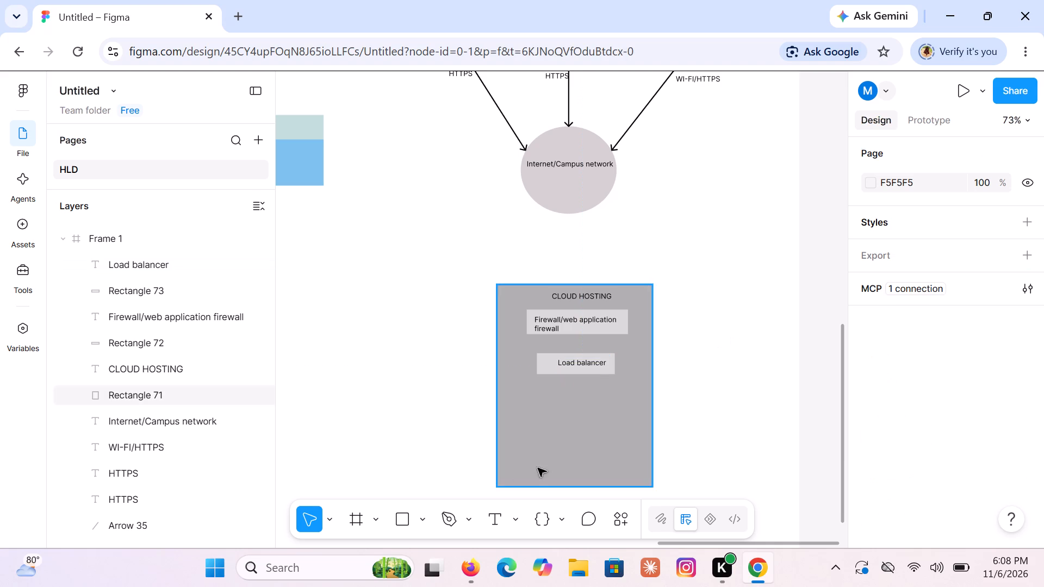
Add a rectangle of about 111 × 33 below the Load balancer box, at about X 2371, Y 1505.
{"action": "left_click", "coordinate": [397, 516]}
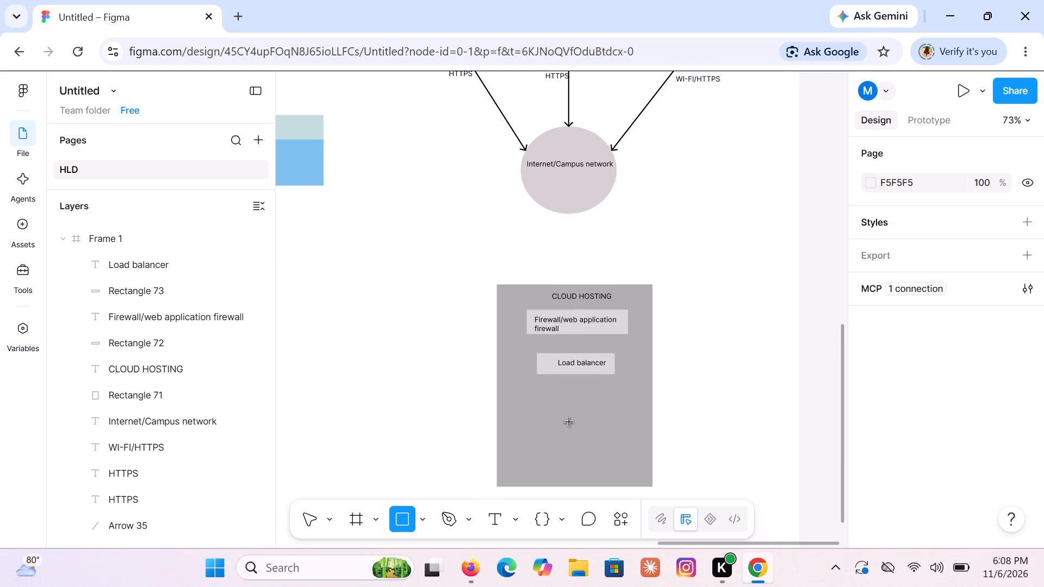
{"action": "left_click", "coordinate": [567, 408]}
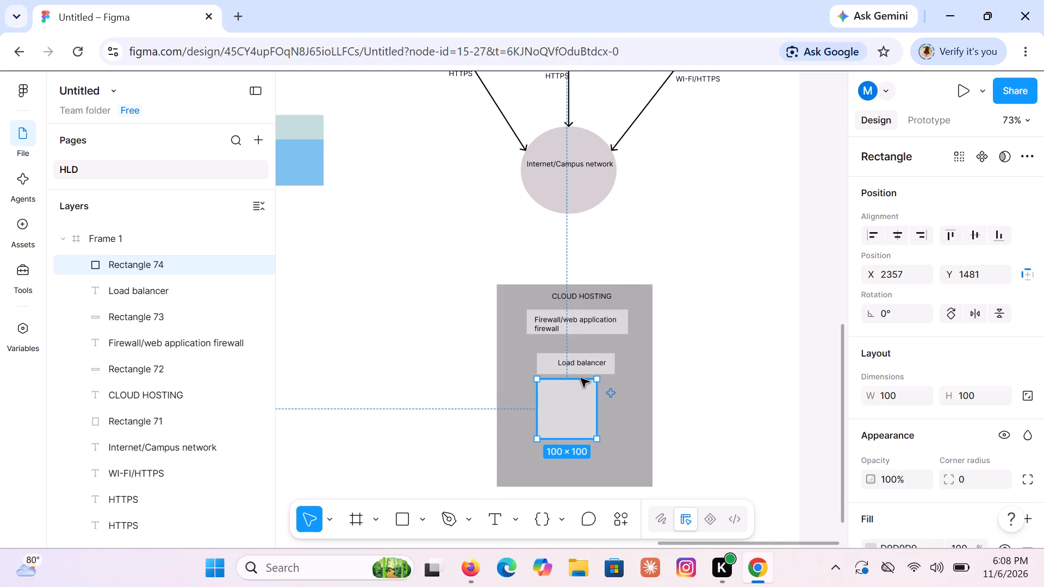
{"action": "left_click_drag", "start_coordinate": [577, 376], "coordinate": [578, 387]}
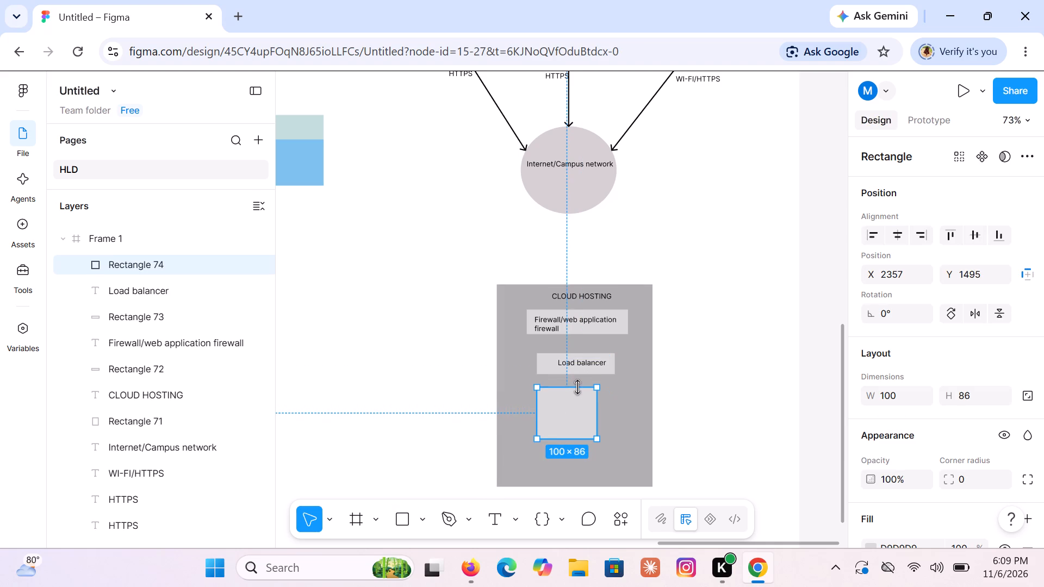
{"action": "left_click_drag", "start_coordinate": [578, 387], "coordinate": [581, 394]}
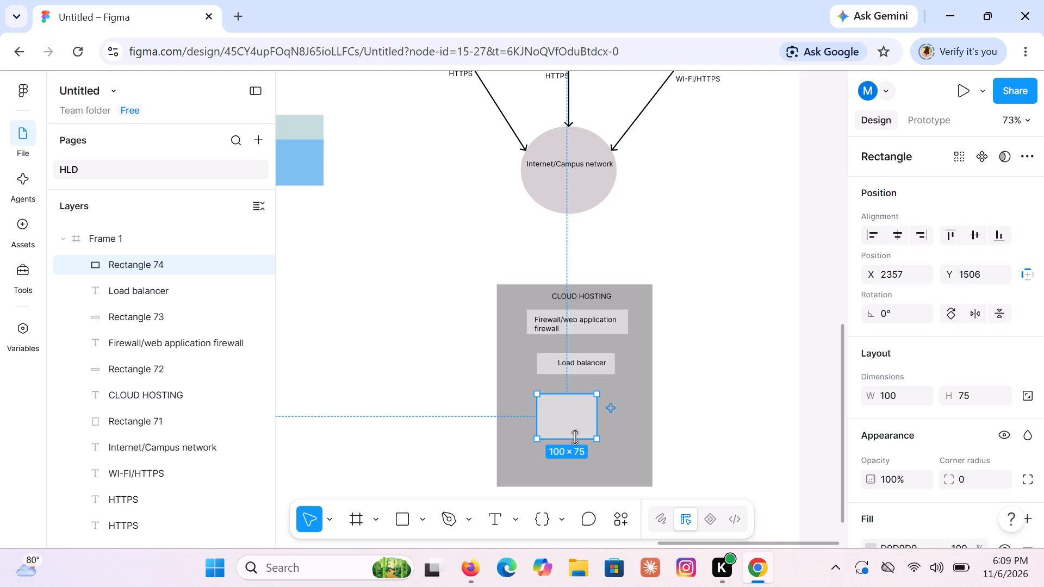
{"action": "left_click_drag", "start_coordinate": [575, 437], "coordinate": [575, 416]}
{"action": "left_click_drag", "start_coordinate": [575, 408], "coordinate": [577, 407]}
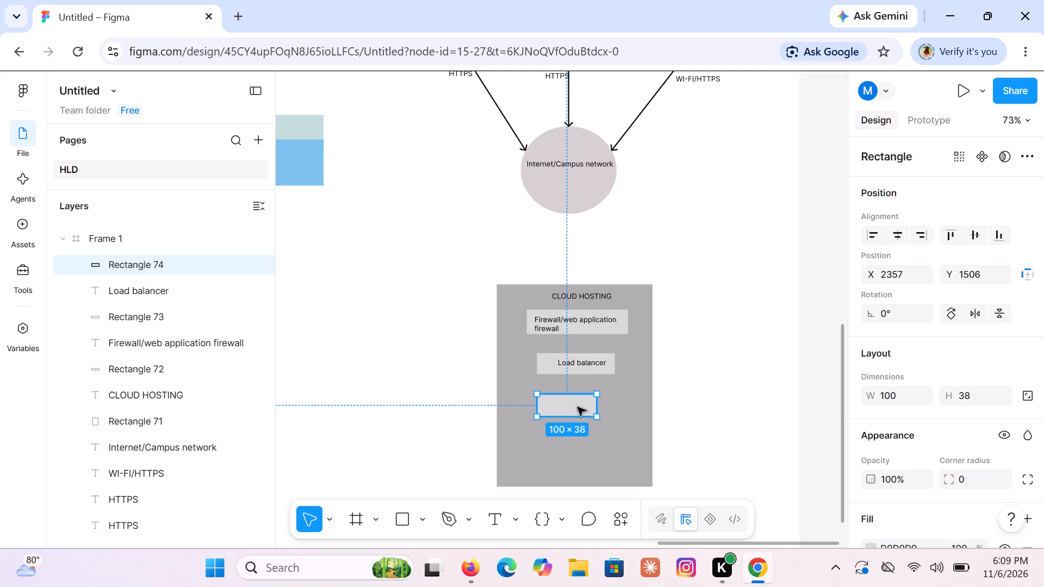
{"action": "left_click_drag", "start_coordinate": [577, 407], "coordinate": [585, 409]}
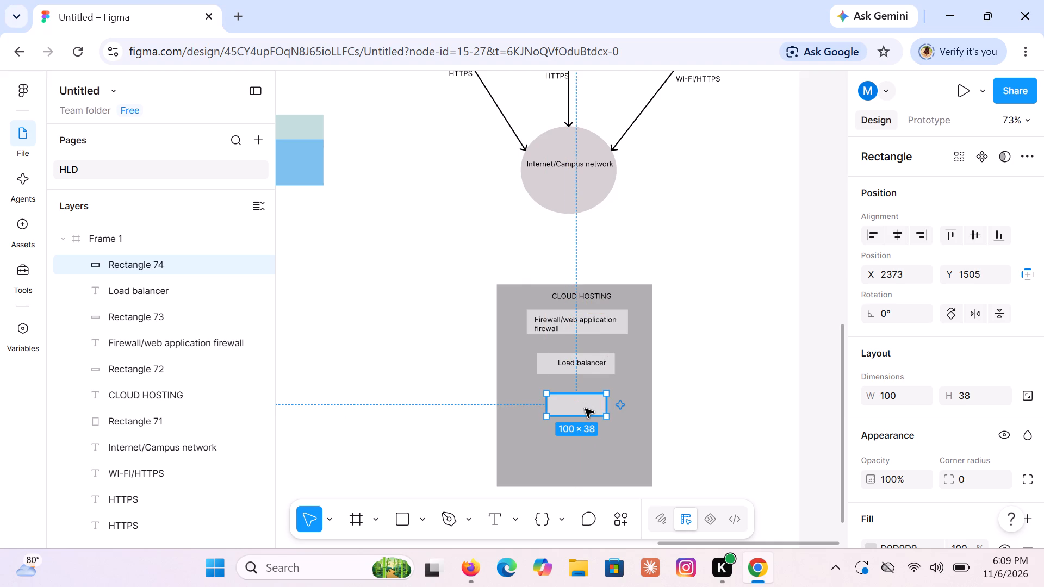
{"action": "left_click", "coordinate": [605, 407]}
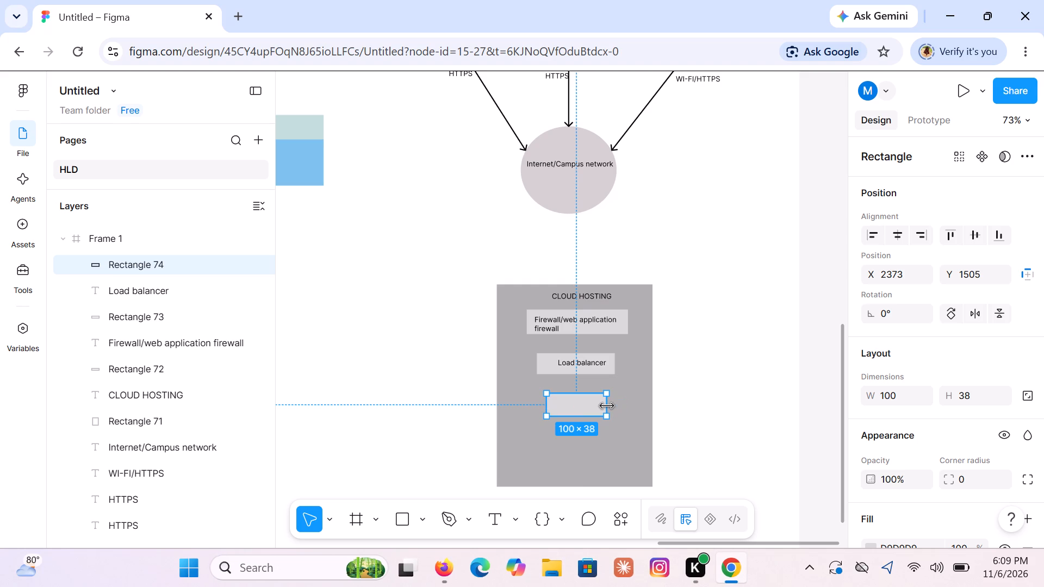
{"action": "left_click_drag", "start_coordinate": [607, 406], "coordinate": [613, 404]}
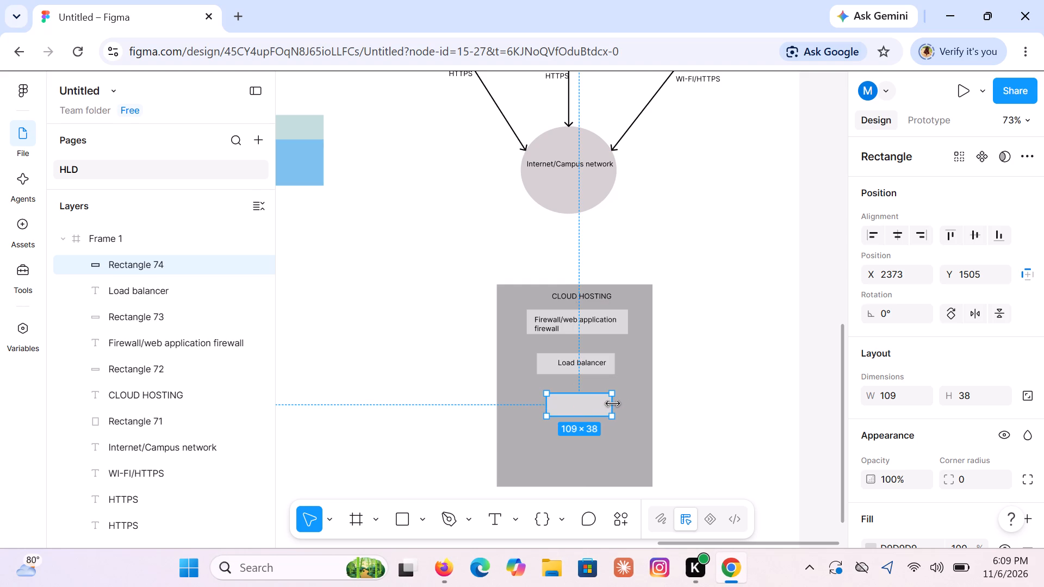
{"action": "left_click_drag", "start_coordinate": [549, 402], "coordinate": [548, 402]}
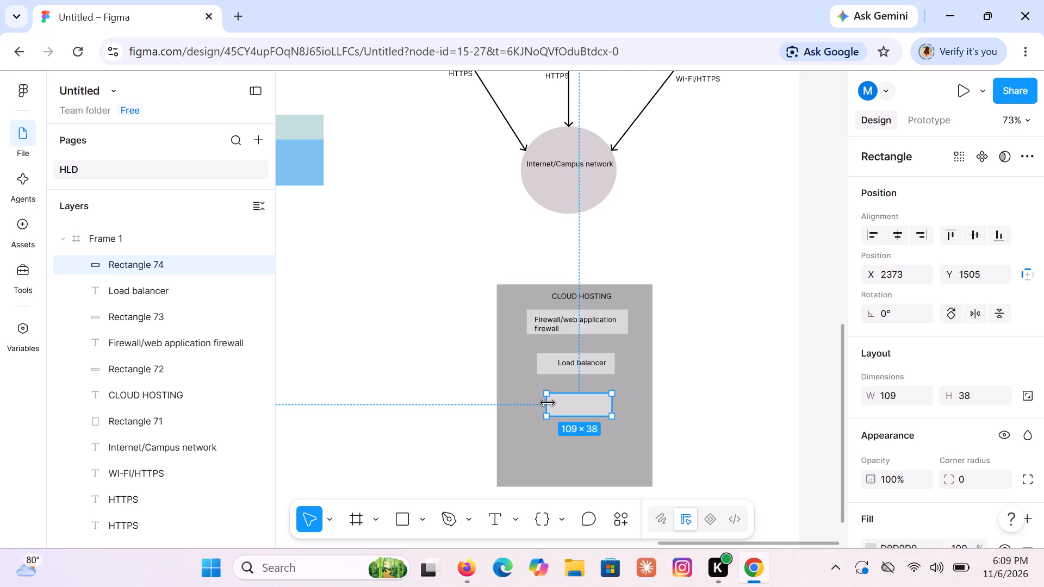
{"action": "left_click_drag", "start_coordinate": [548, 402], "coordinate": [543, 402]}
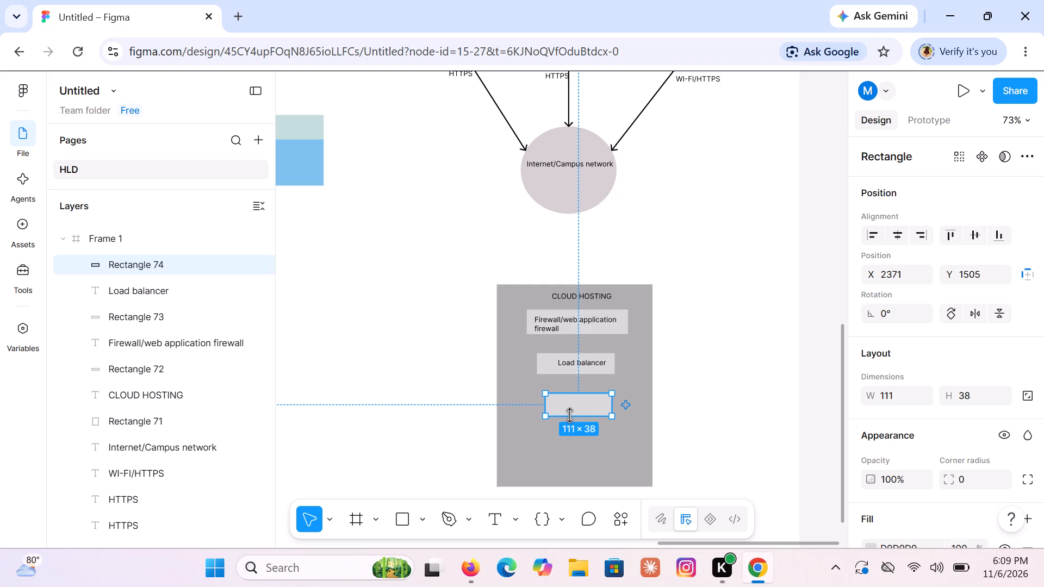
{"action": "left_click", "coordinate": [569, 415]}
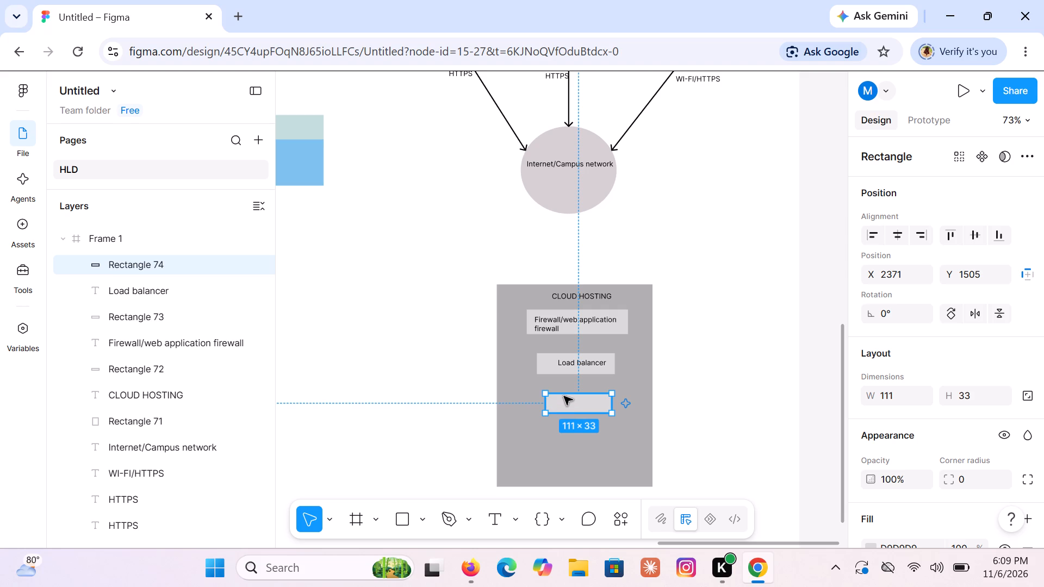
Add the text label "API gateway" inside the empty rectangle below the Load balancer box and deselect it.
{"action": "key", "text": "t"}
{"action": "left_click", "coordinate": [564, 396]}
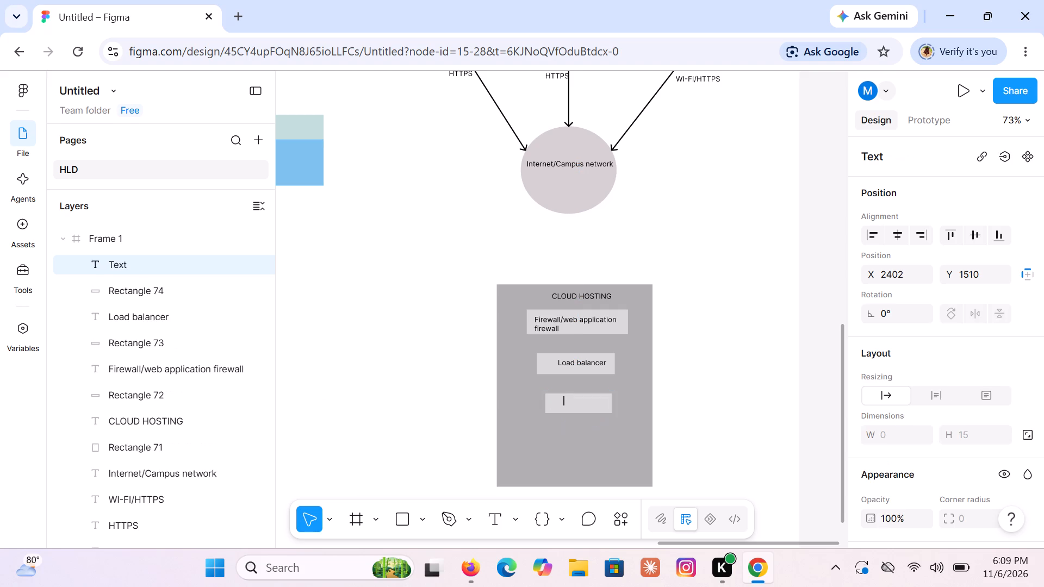
{"action": "type", "text": "API"}
{"action": "key", "text": "space"}
{"action": "key", "text": "d"}
{"action": "key", "text": "BackSpace"}
{"action": "type", "text": "gateway"}
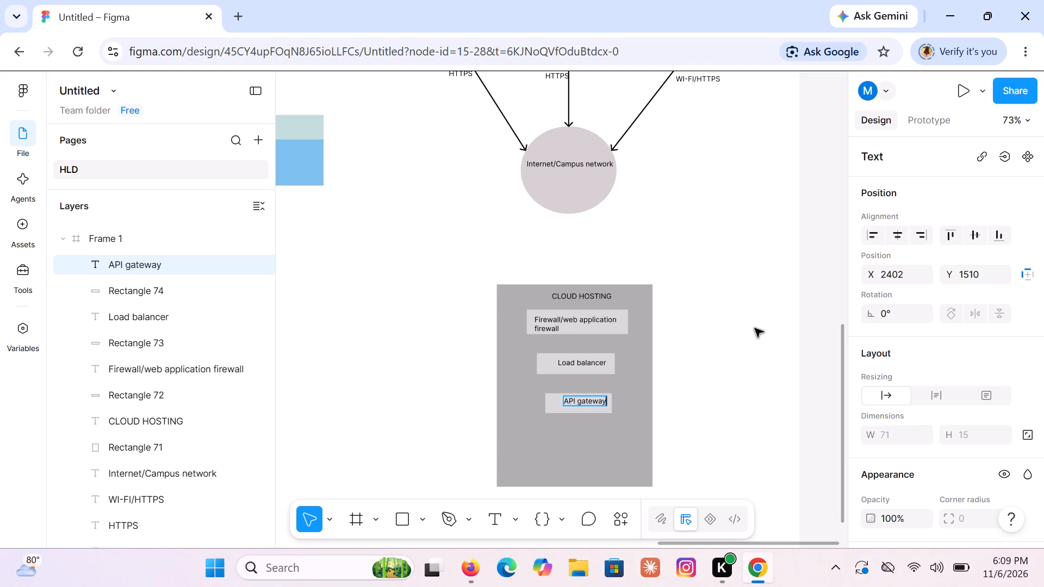
{"action": "left_click", "coordinate": [744, 338]}
{"action": "left_click", "coordinate": [744, 338]}
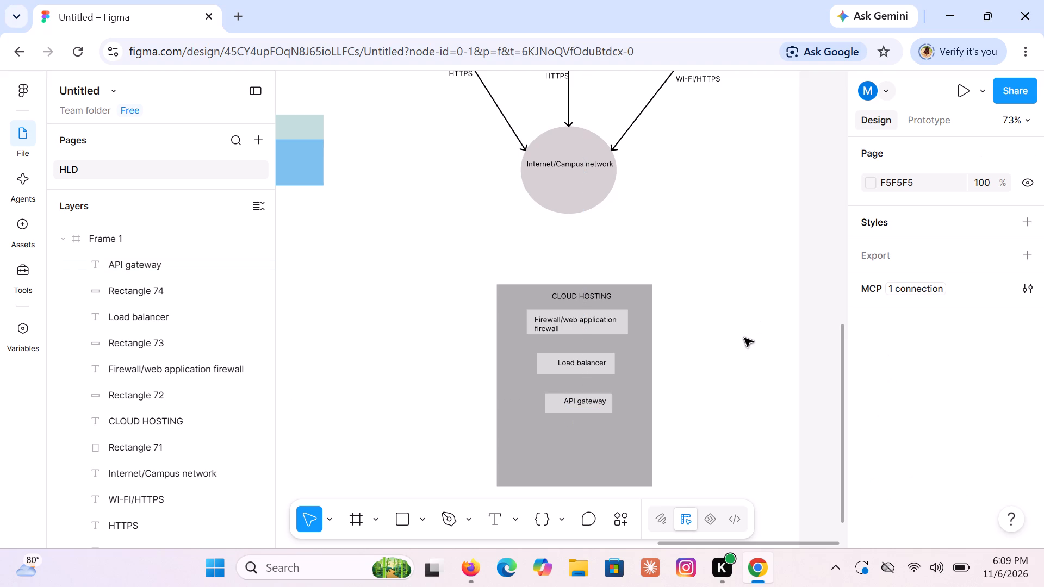
Add a rectangle of about 160 × 38 below the API gateway box, at about X 2342, Y 1570.
{"action": "left_click", "coordinate": [401, 514]}
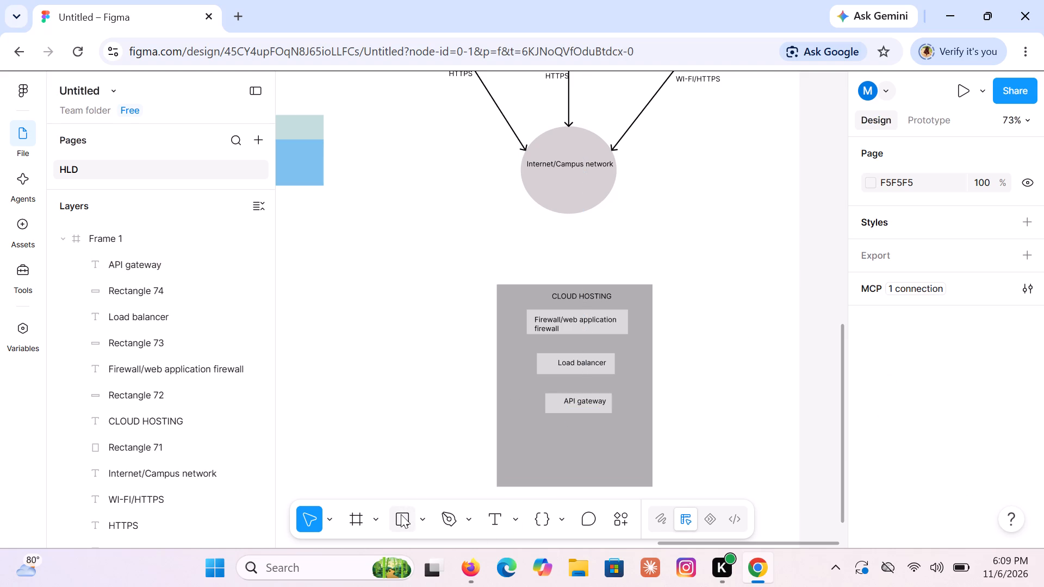
{"action": "left_click", "coordinate": [573, 439]}
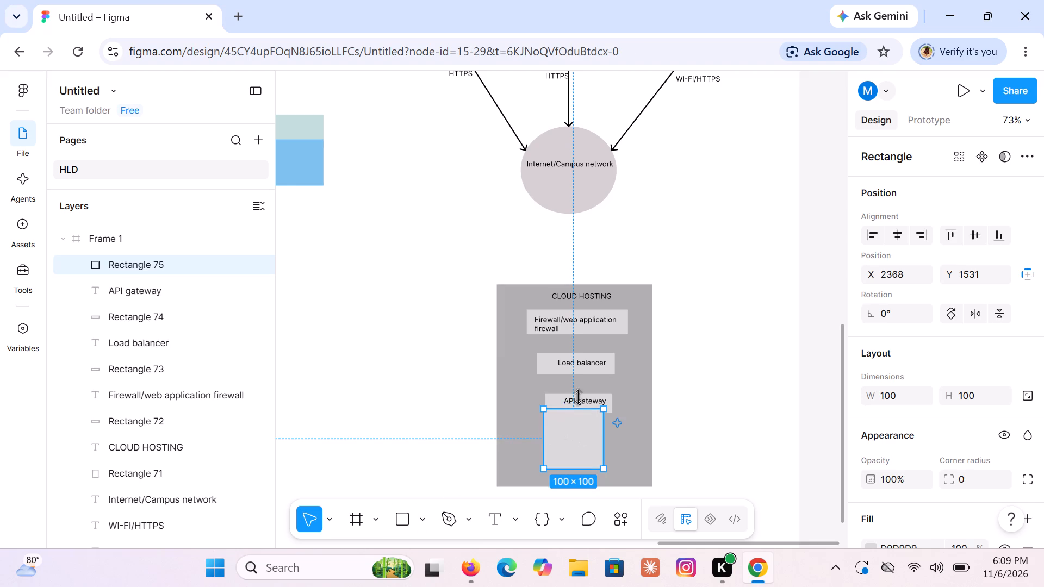
{"action": "left_click_drag", "start_coordinate": [572, 407], "coordinate": [574, 415]}
{"action": "left_click_drag", "start_coordinate": [574, 415], "coordinate": [580, 429]}
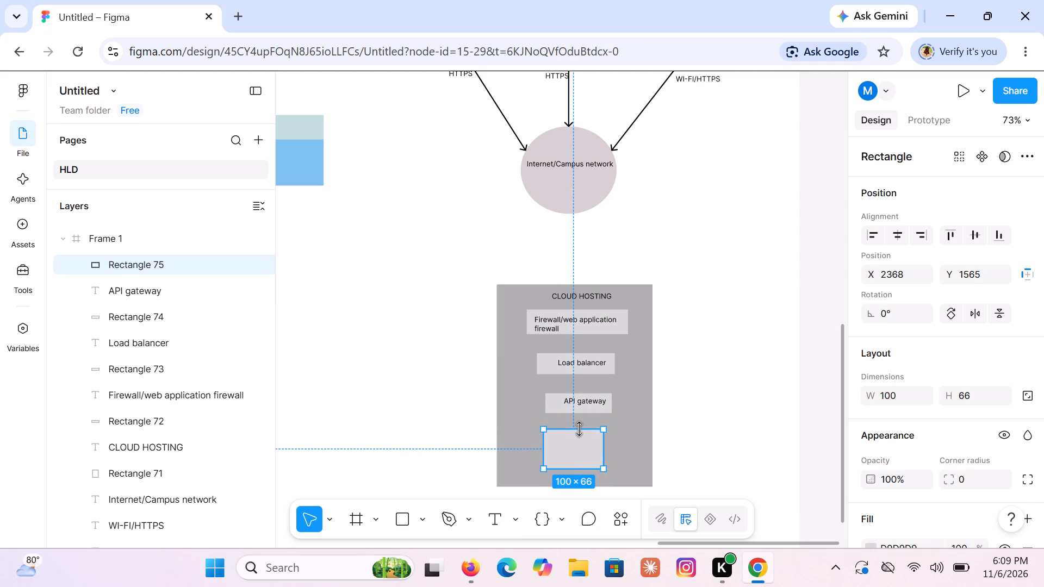
{"action": "left_click_drag", "start_coordinate": [571, 466], "coordinate": [571, 455]}
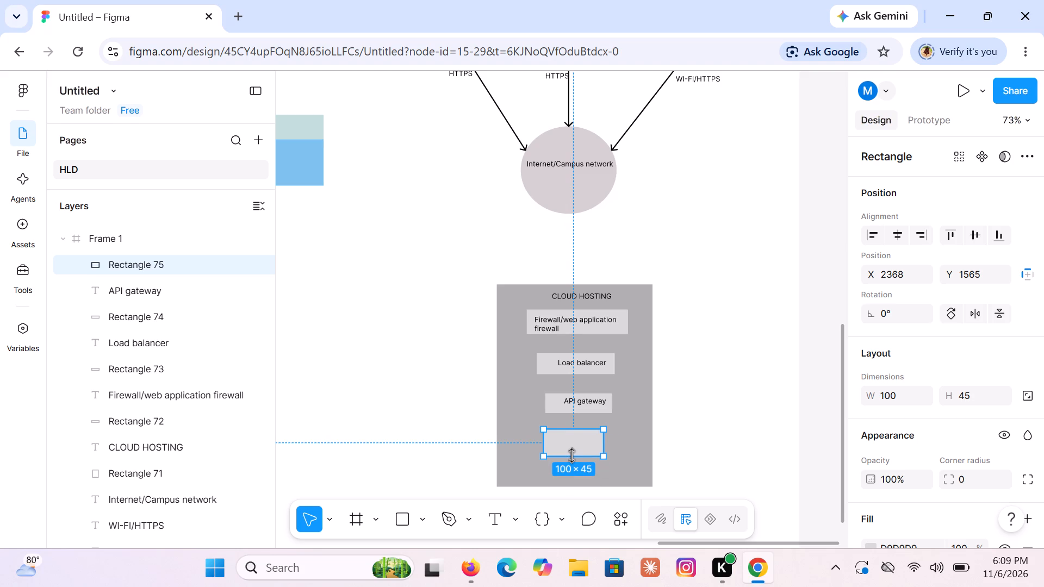
{"action": "left_click_drag", "start_coordinate": [571, 455], "coordinate": [571, 452]}
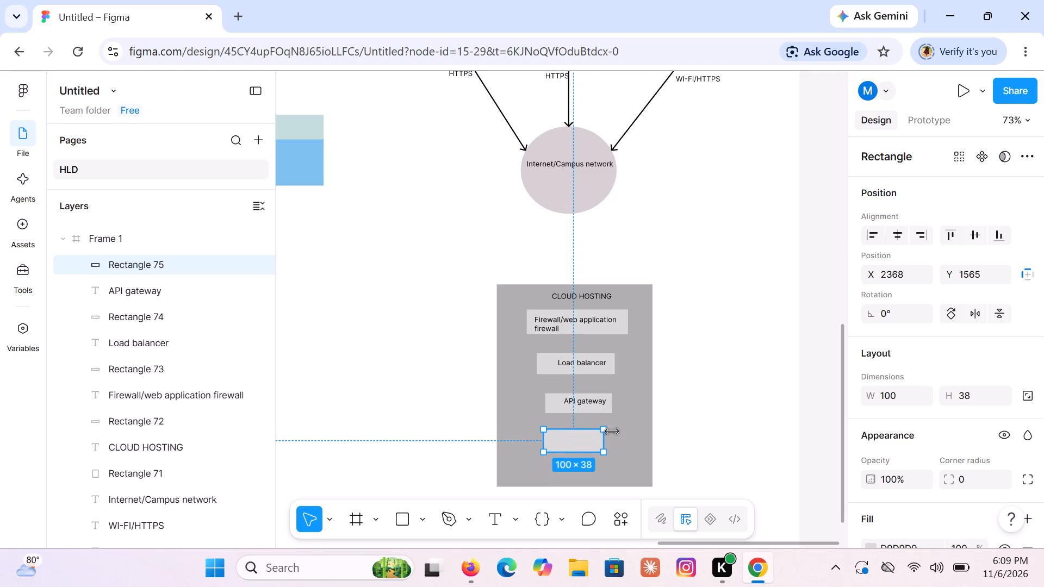
{"action": "left_click_drag", "start_coordinate": [602, 440], "coordinate": [607, 440]}
{"action": "left_click_drag", "start_coordinate": [607, 440], "coordinate": [623, 440]}
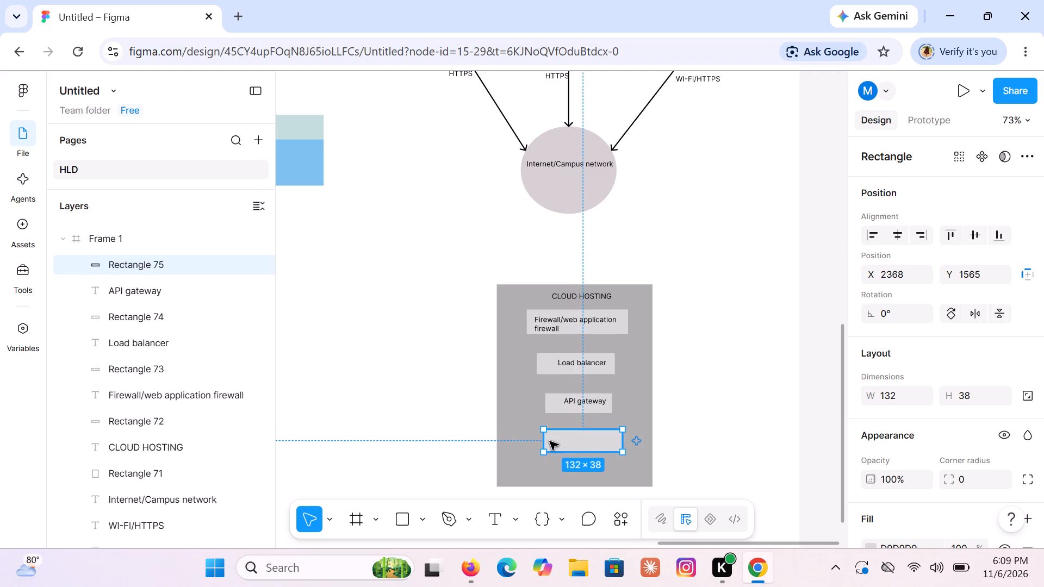
Widen the empty rectangle below the API gateway box to about 160 × 38 and position it at about X 2342, Y 1570.
{"action": "left_click_drag", "start_coordinate": [542, 441], "coordinate": [532, 439]}
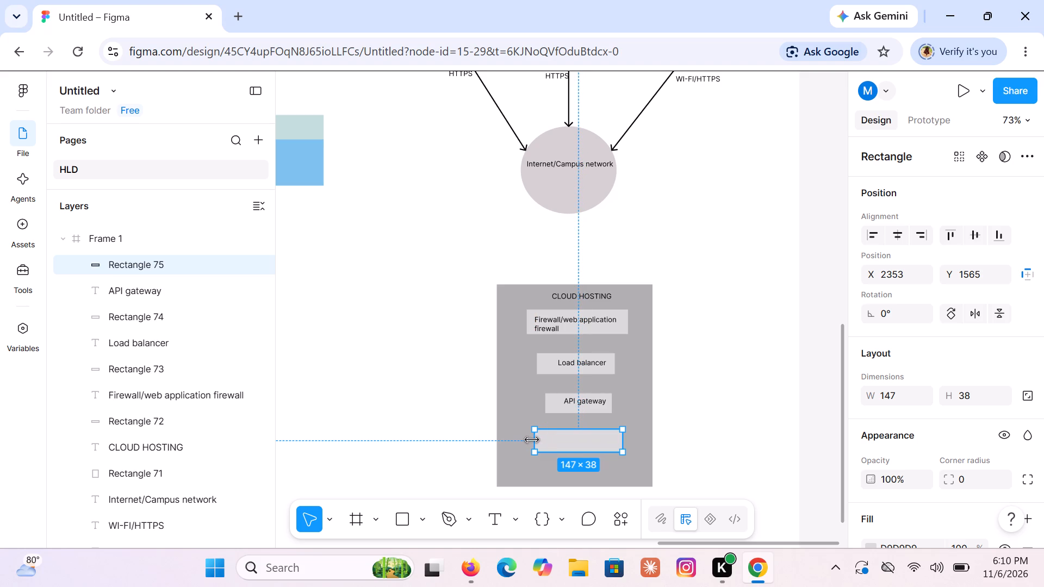
{"action": "left_click", "coordinate": [532, 439]}
{"action": "left_click_drag", "start_coordinate": [532, 439], "coordinate": [526, 439]}
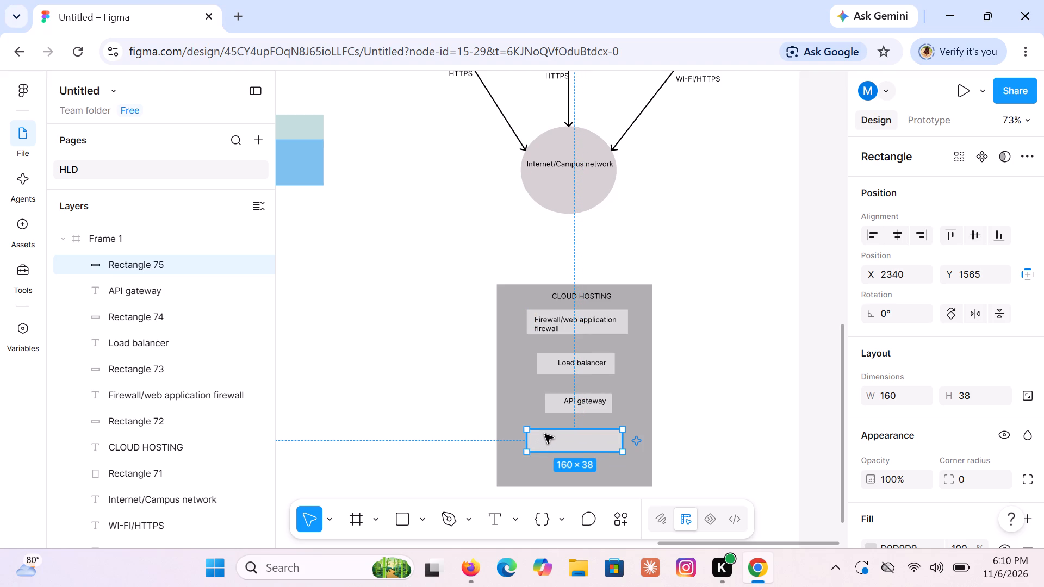
{"action": "left_click", "coordinate": [565, 439]}
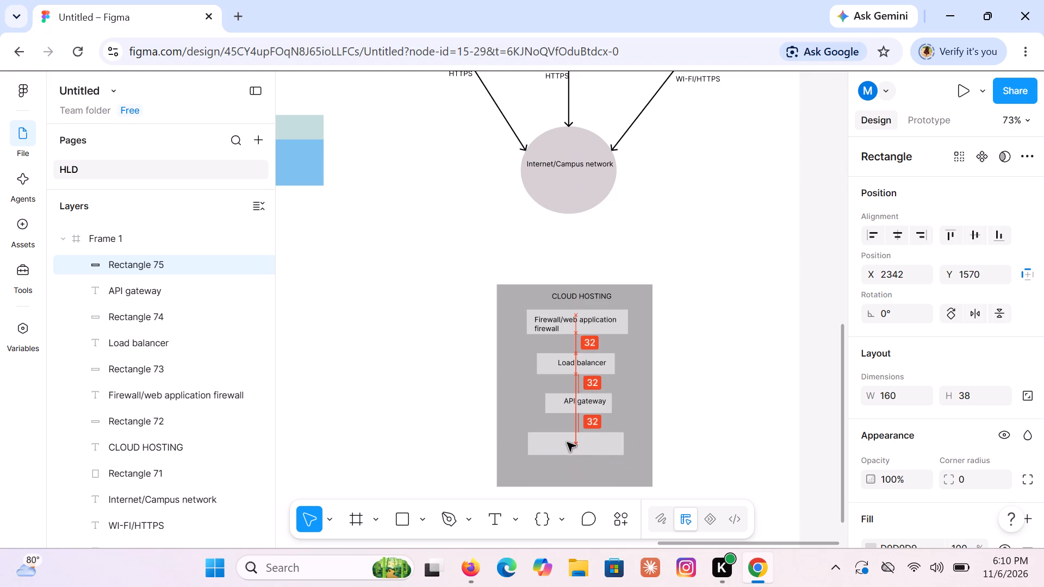
Add the text label "JOOUST-ARIS Application" inside the empty rectangle below the API gateway box, followed by a line break.
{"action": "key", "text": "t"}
{"action": "left_click", "coordinate": [536, 440]}
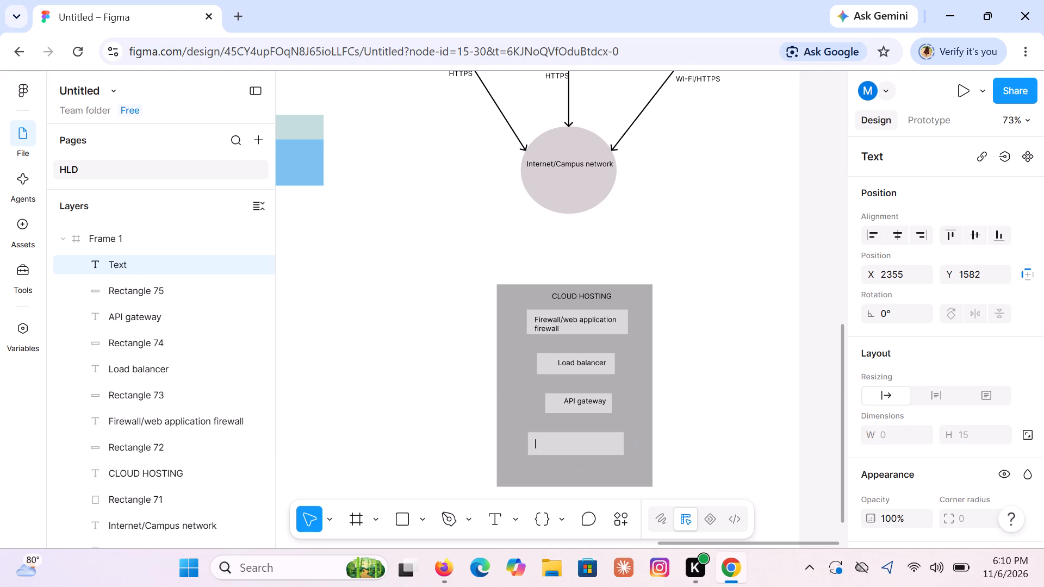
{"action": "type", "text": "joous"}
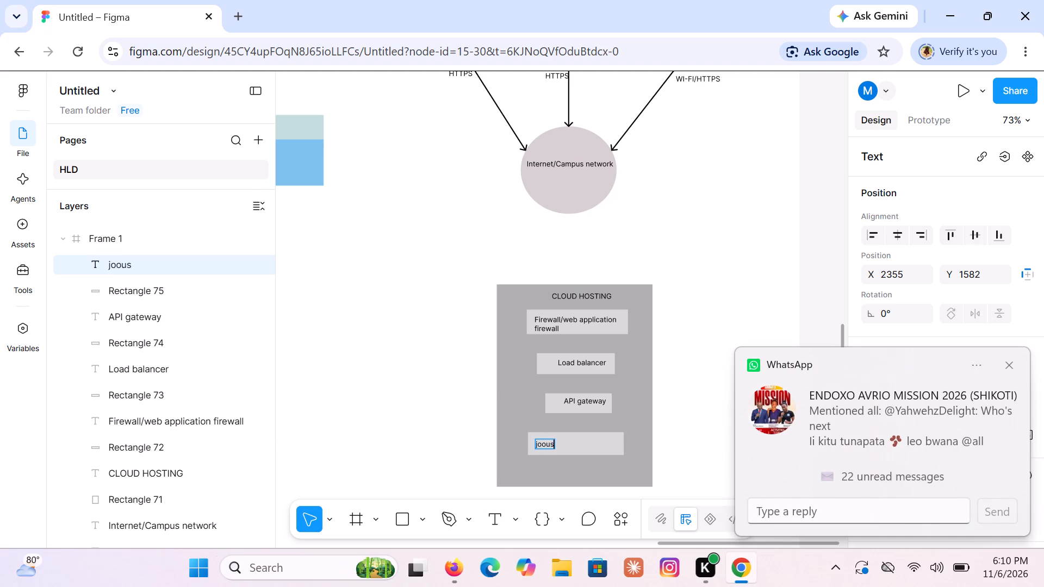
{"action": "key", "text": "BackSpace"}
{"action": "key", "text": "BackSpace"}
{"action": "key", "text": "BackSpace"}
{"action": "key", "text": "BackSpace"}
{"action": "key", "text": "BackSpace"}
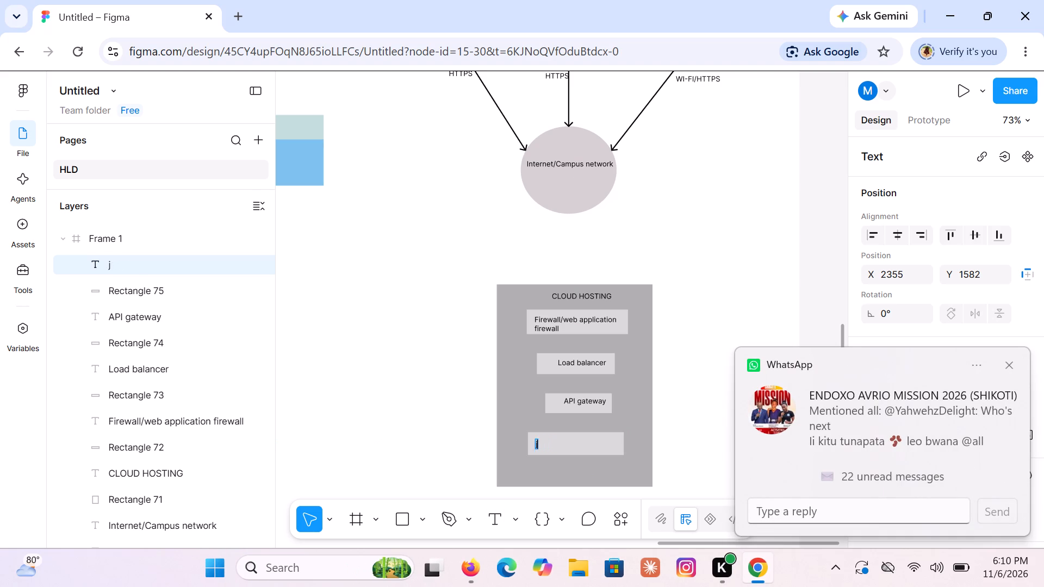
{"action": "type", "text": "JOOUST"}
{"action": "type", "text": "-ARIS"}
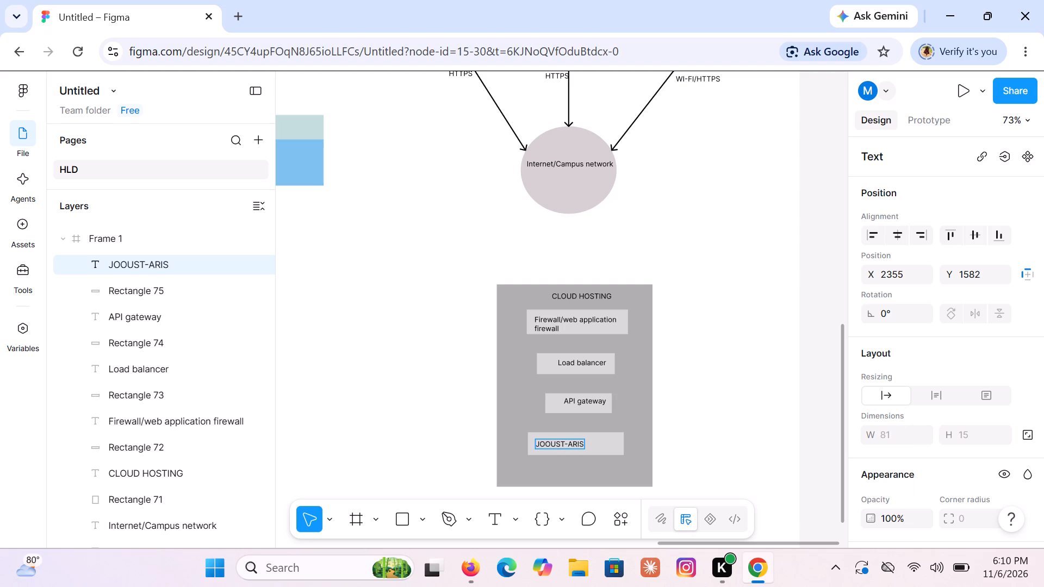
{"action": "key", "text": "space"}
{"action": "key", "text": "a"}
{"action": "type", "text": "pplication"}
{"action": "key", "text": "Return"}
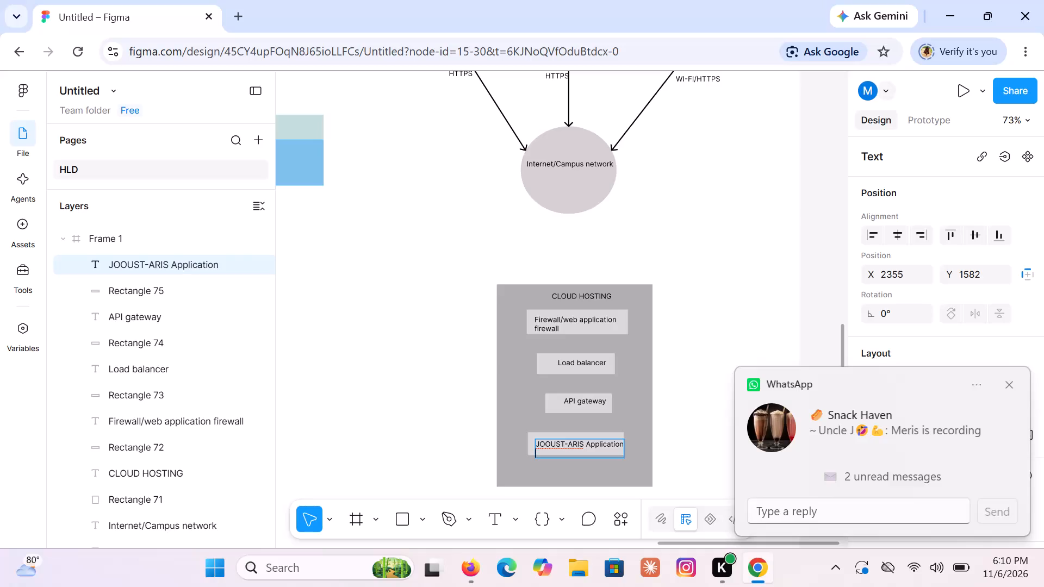
Complete the JOOUST-ARIS Application label with the word "server" on its second line.
{"action": "type", "text": "server"}
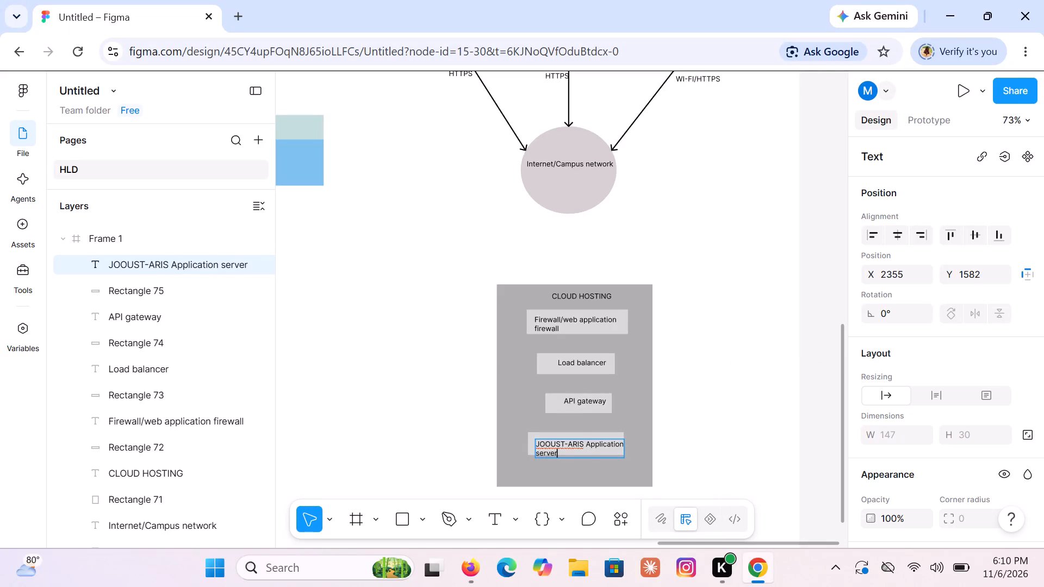
{"action": "left_click", "coordinate": [705, 428]}
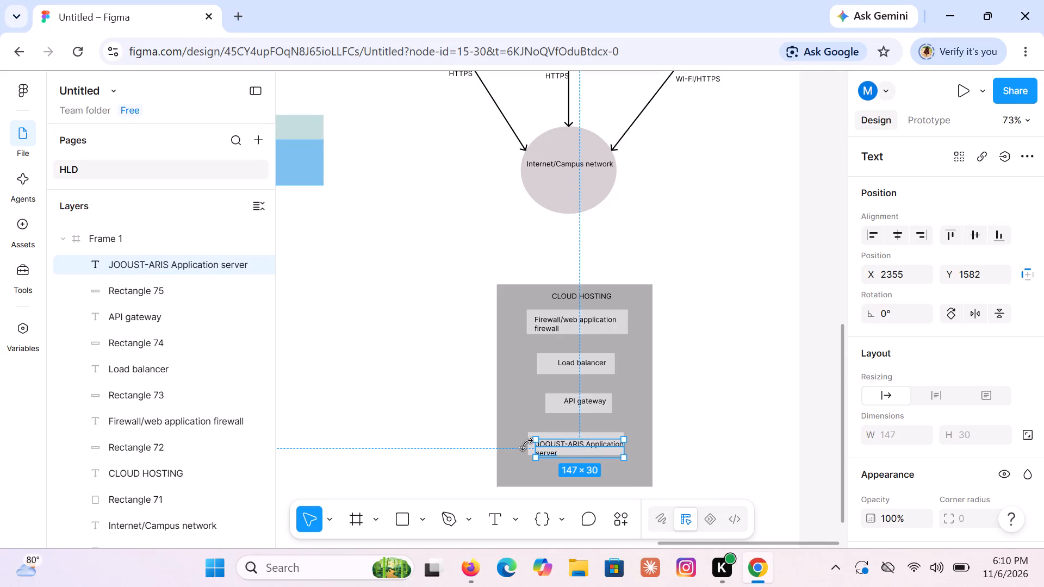
Enlarge the rectangle behind the JOOUST-ARIS Application server label to about 167 × 42 and deselect it.
{"action": "left_click", "coordinate": [561, 431]}
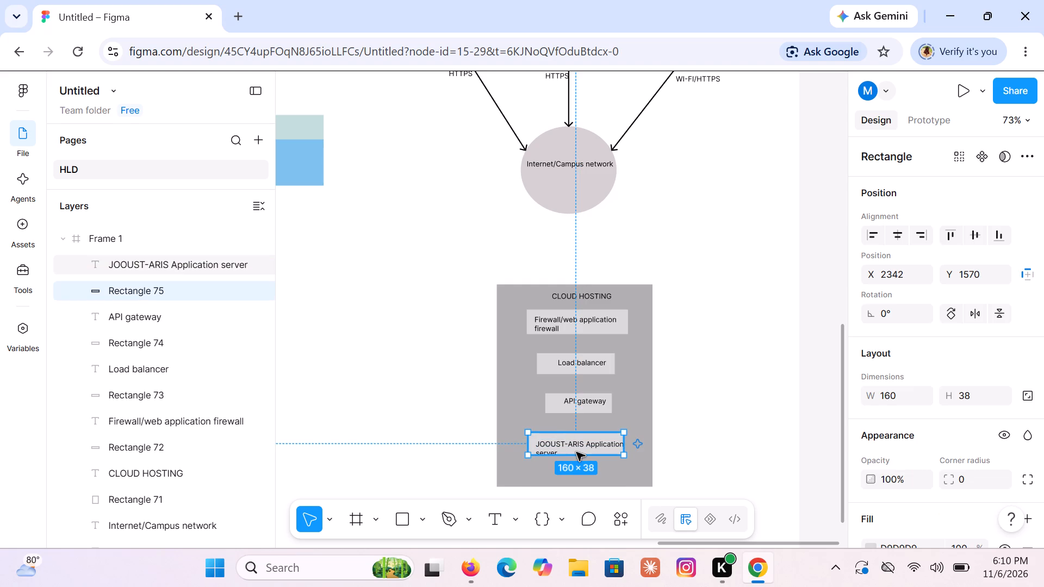
{"action": "left_click_drag", "start_coordinate": [571, 454], "coordinate": [571, 461]}
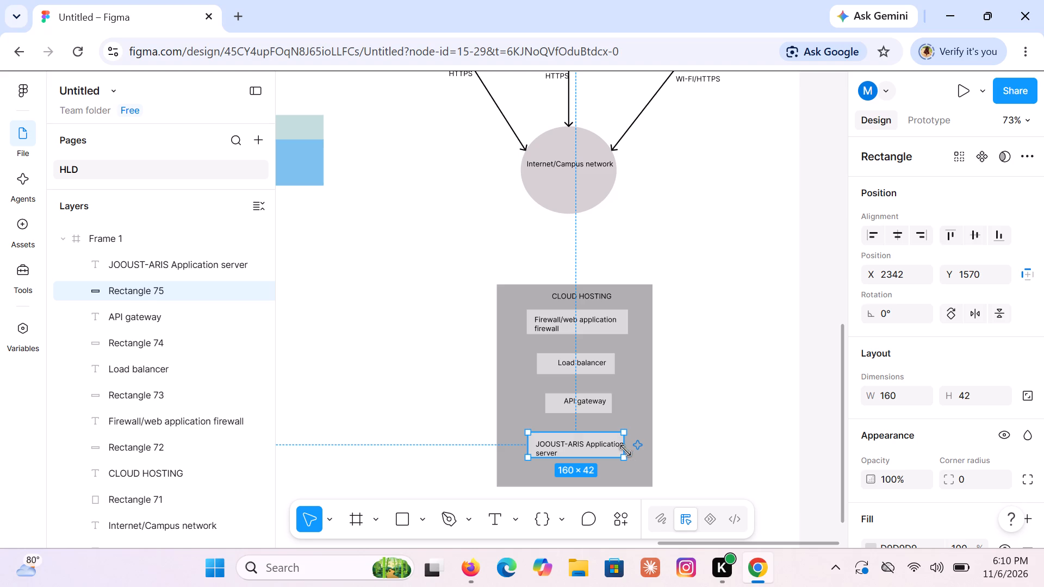
{"action": "left_click_drag", "start_coordinate": [623, 447], "coordinate": [624, 447]}
{"action": "left_click_drag", "start_coordinate": [624, 447], "coordinate": [628, 447]}
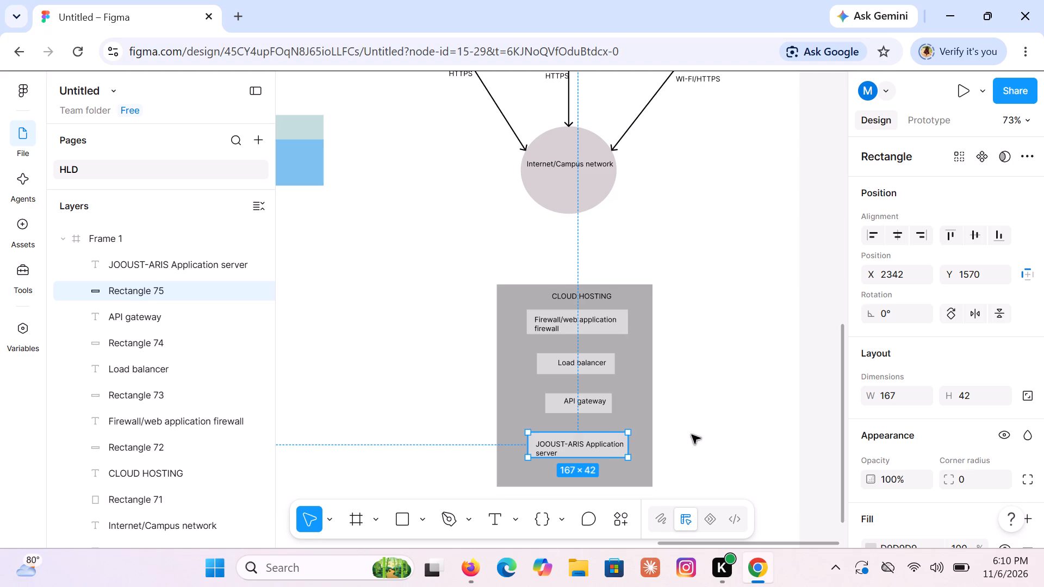
{"action": "left_click", "coordinate": [692, 435]}
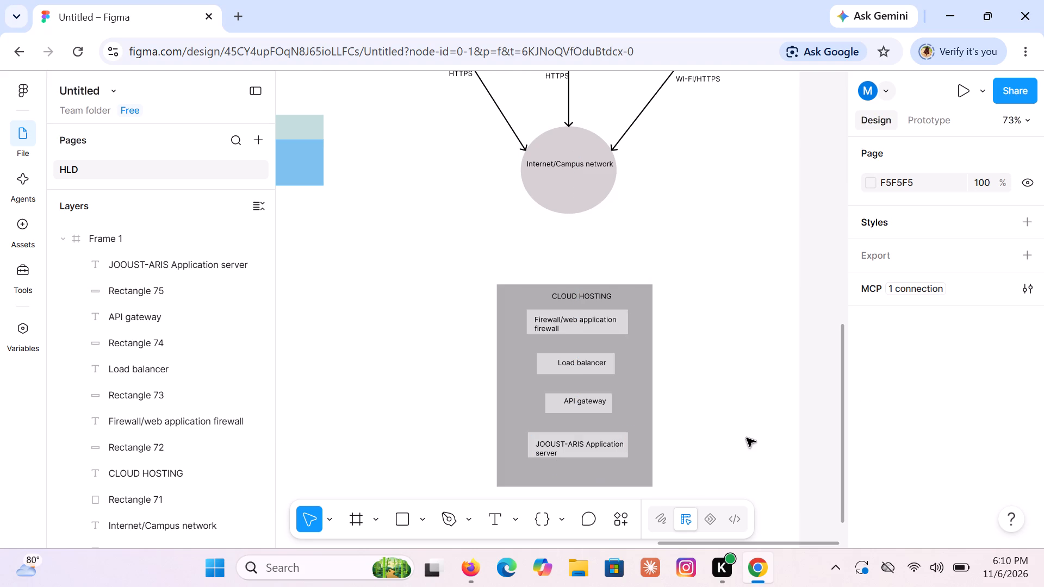
Extend the CLOUD HOSTING container downward to a size of about 260 × 454.
{"action": "key", "text": "Down"}
{"action": "key", "text": "Down"}
{"action": "key", "text": "Down"}
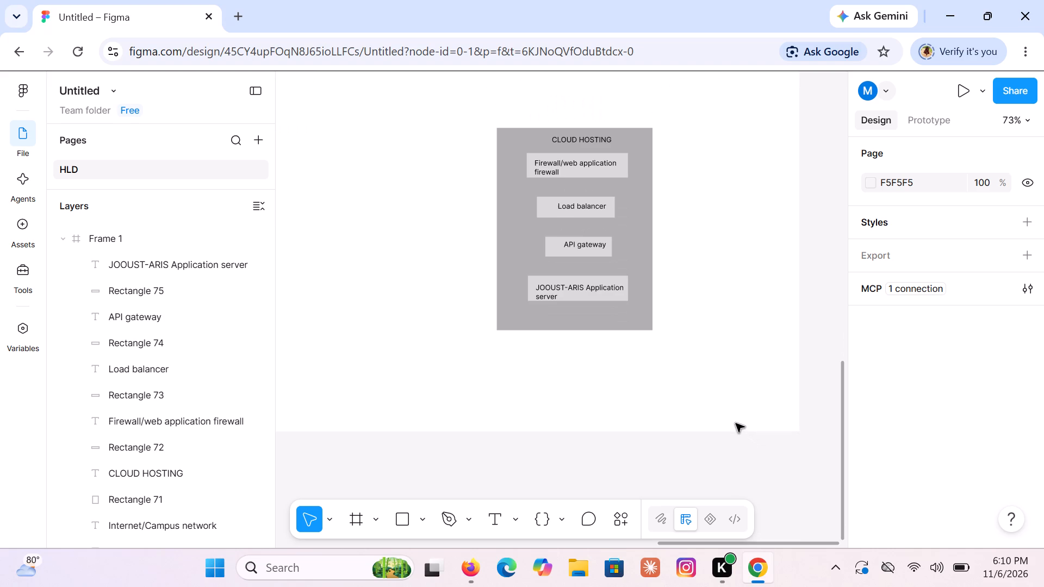
{"action": "left_click", "coordinate": [582, 311]}
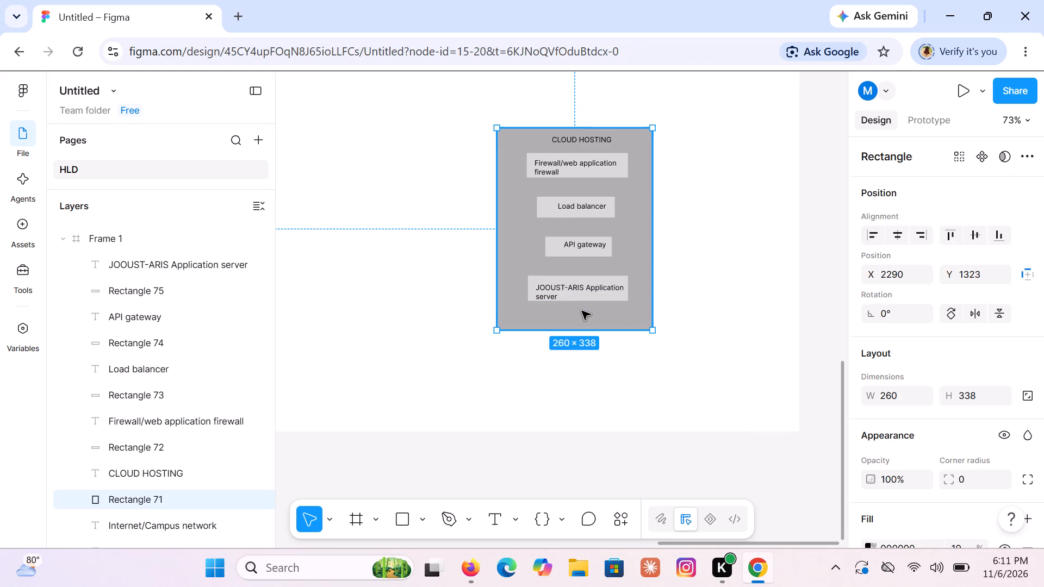
{"action": "left_click_drag", "start_coordinate": [589, 329], "coordinate": [593, 389]}
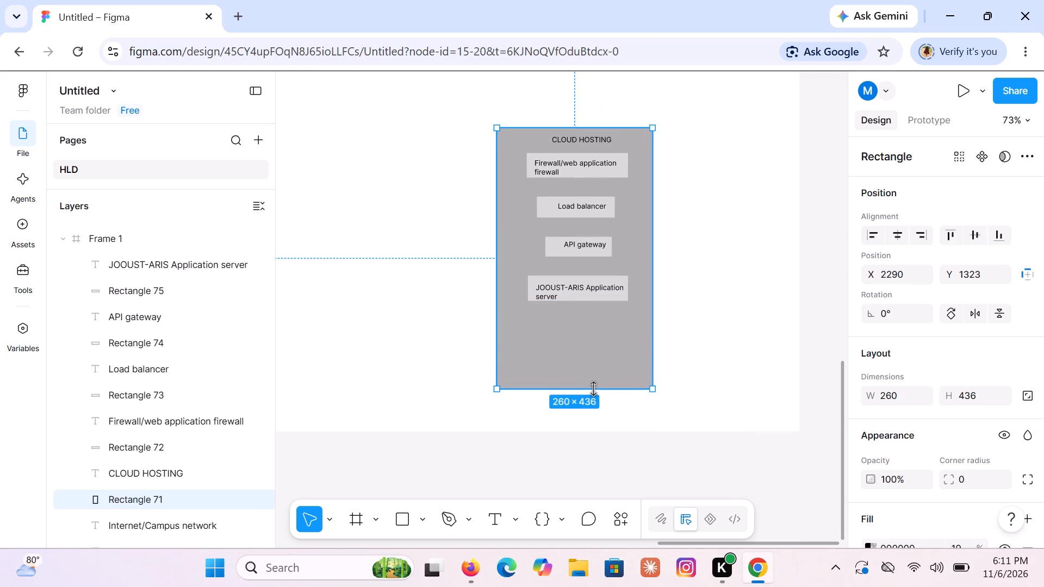
{"action": "left_click_drag", "start_coordinate": [593, 389], "coordinate": [596, 399]}
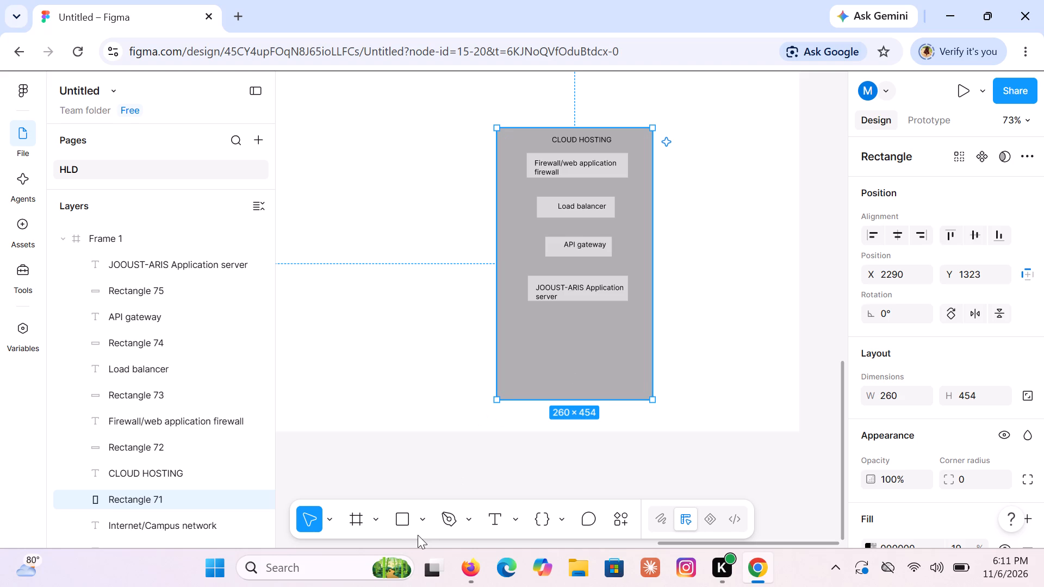
Add a vertical arrow about 32 long from the bottom of the firewall box down to the Load balancer box and deselect it.
{"action": "left_click", "coordinate": [420, 520]}
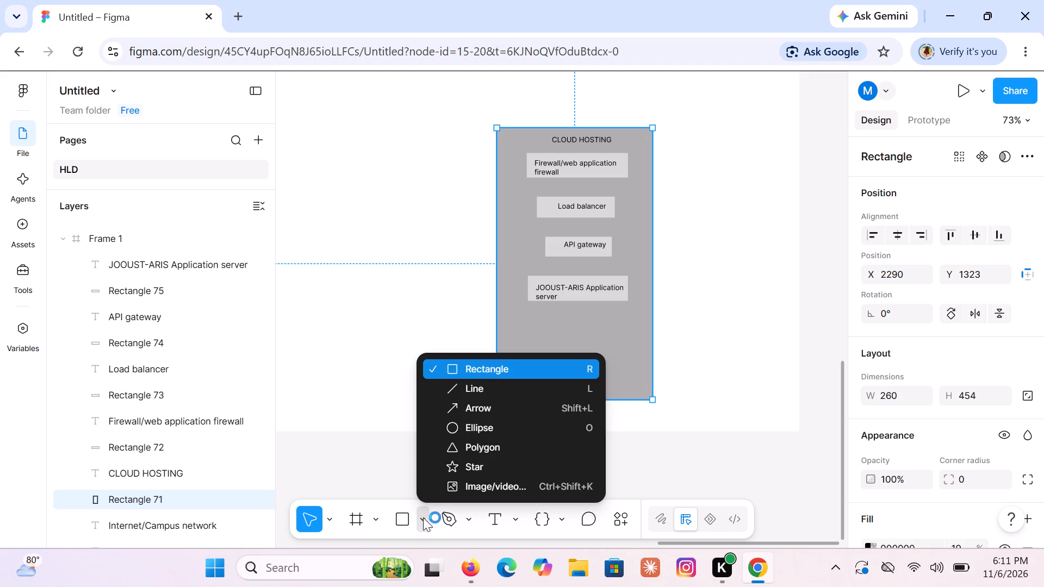
{"action": "left_click", "coordinate": [487, 406]}
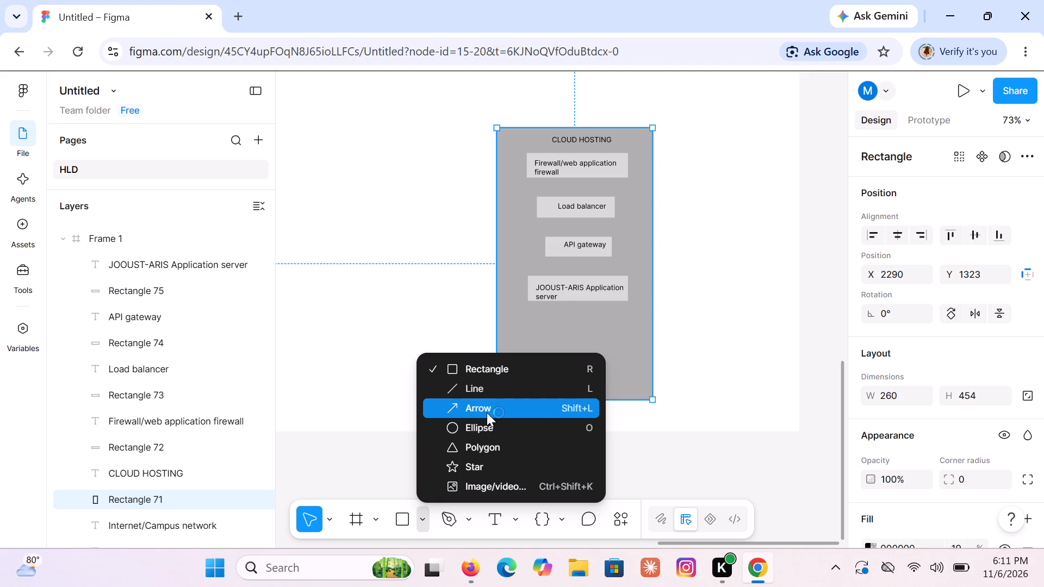
{"action": "left_click", "coordinate": [597, 186]}
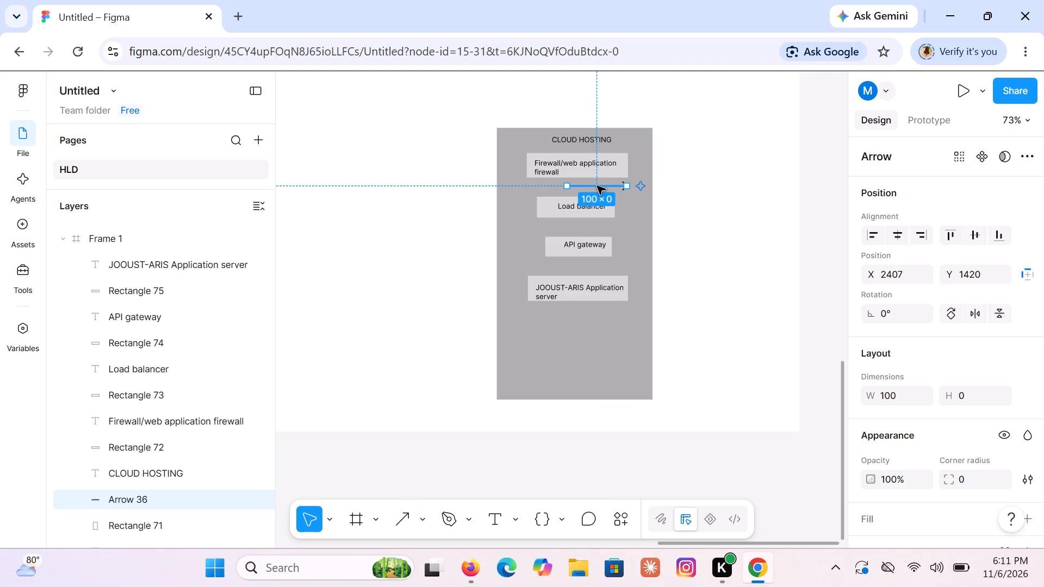
{"action": "left_click_drag", "start_coordinate": [628, 181], "coordinate": [596, 188]}
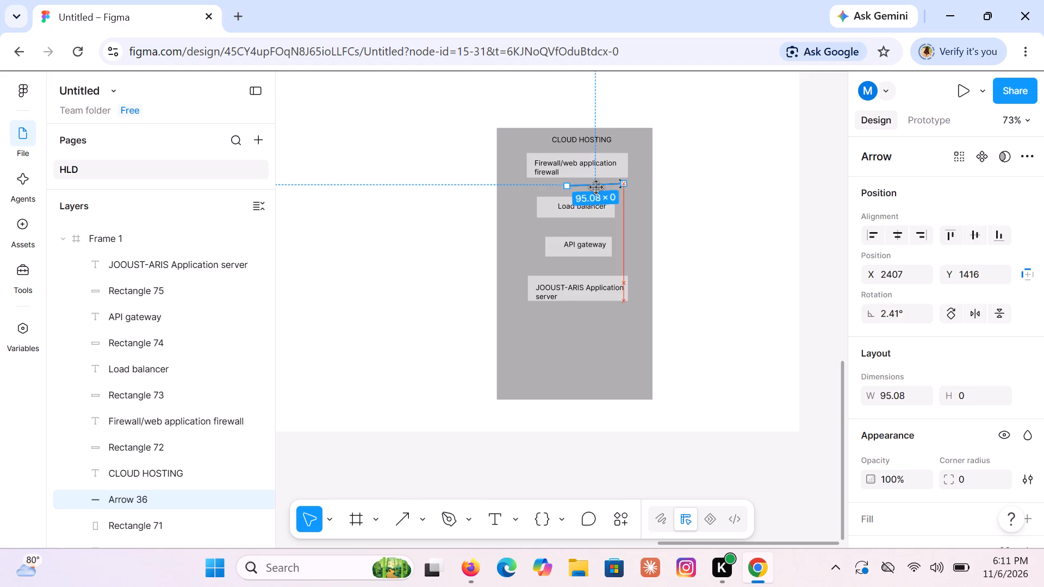
{"action": "left_click_drag", "start_coordinate": [596, 188], "coordinate": [580, 193]}
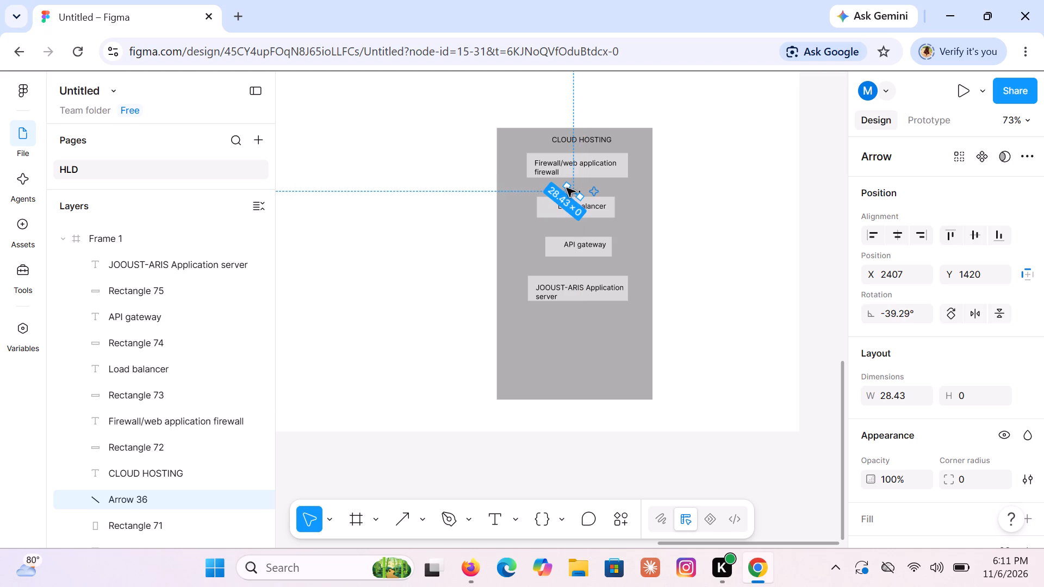
{"action": "left_click_drag", "start_coordinate": [565, 184], "coordinate": [577, 180]}
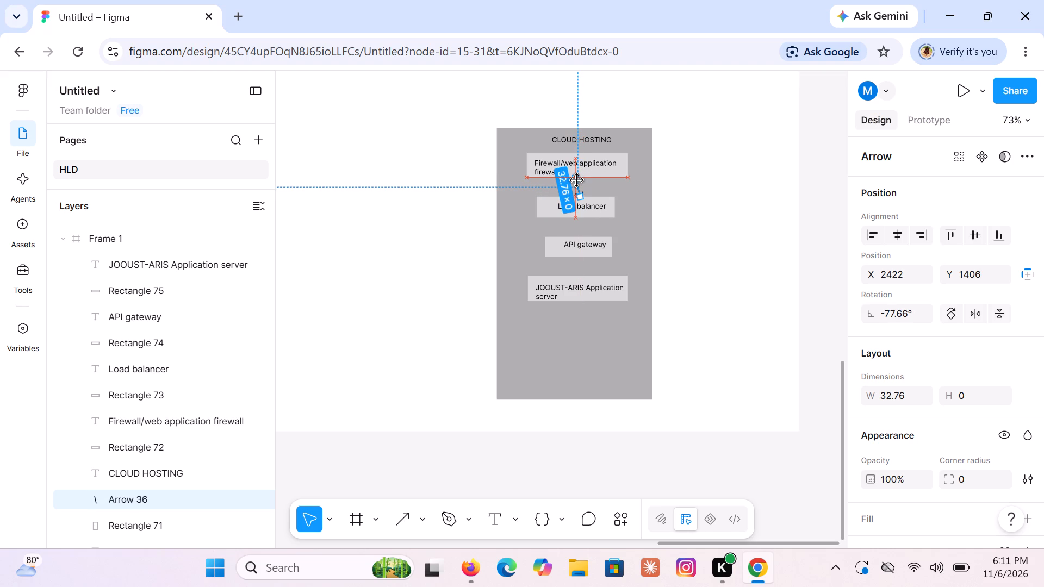
{"action": "left_click", "coordinate": [580, 196]}
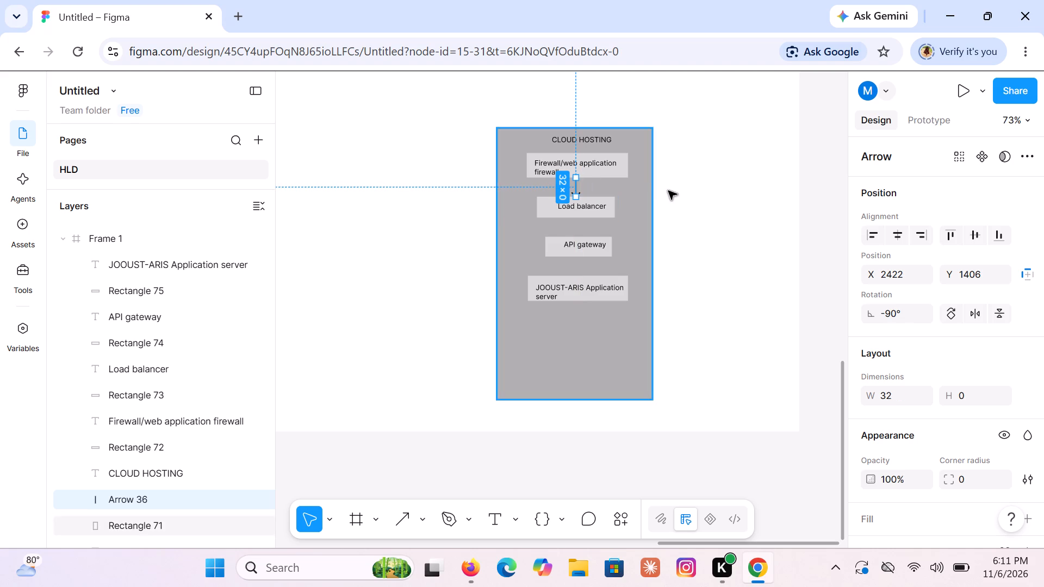
{"action": "left_click", "coordinate": [684, 190]}
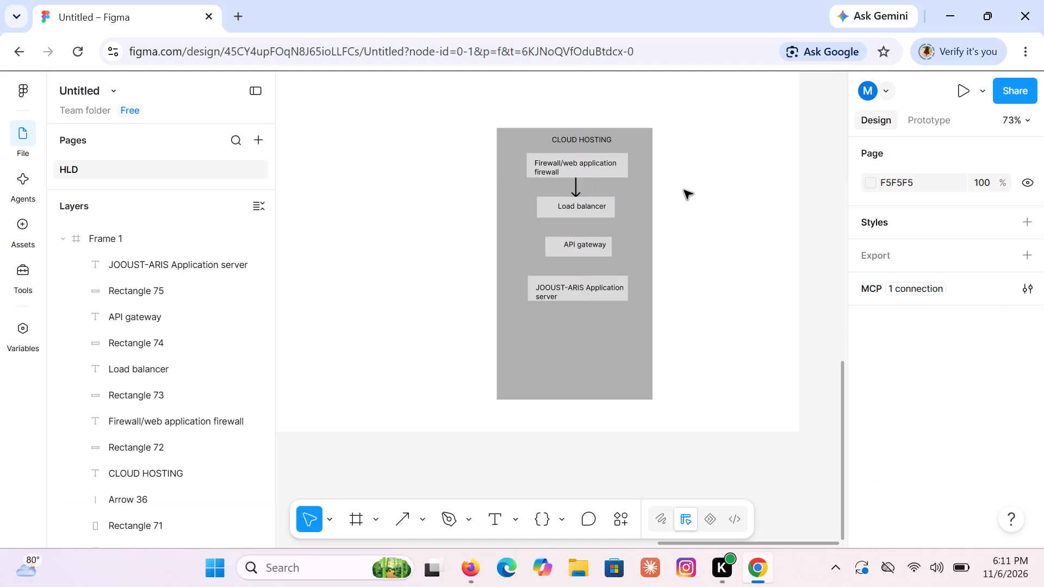
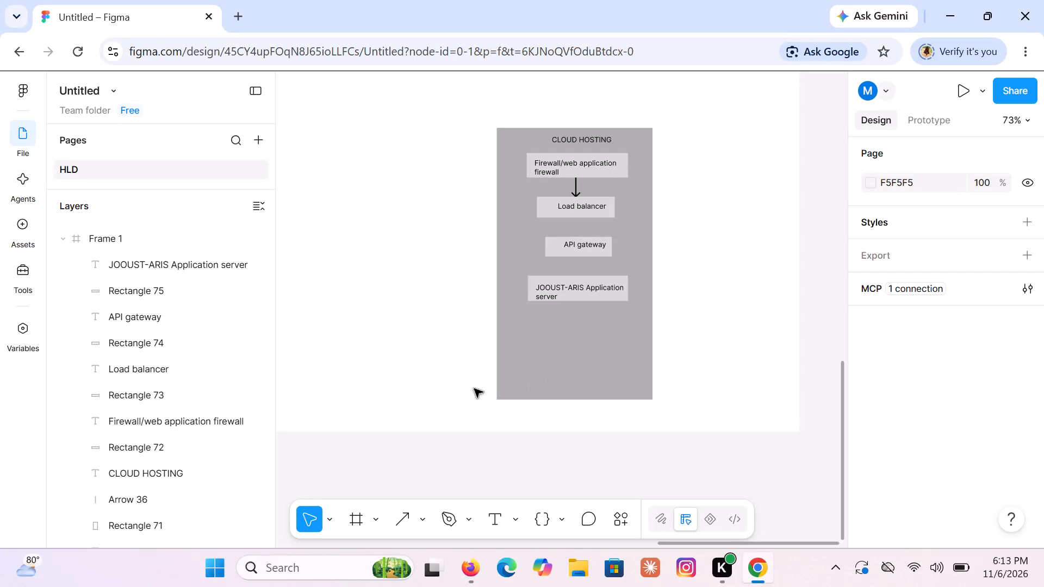
Draw a rectangle about 77 × 36 inside the CLOUD HOSTING container, below and to the left of the application server box.
{"action": "left_click", "coordinate": [428, 513]}
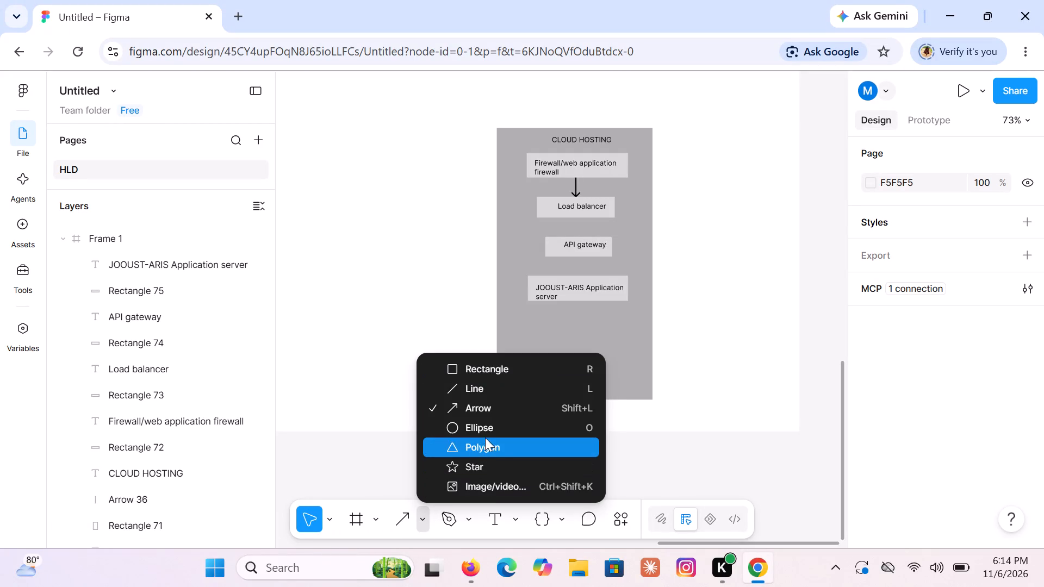
{"action": "left_click", "coordinate": [481, 366]}
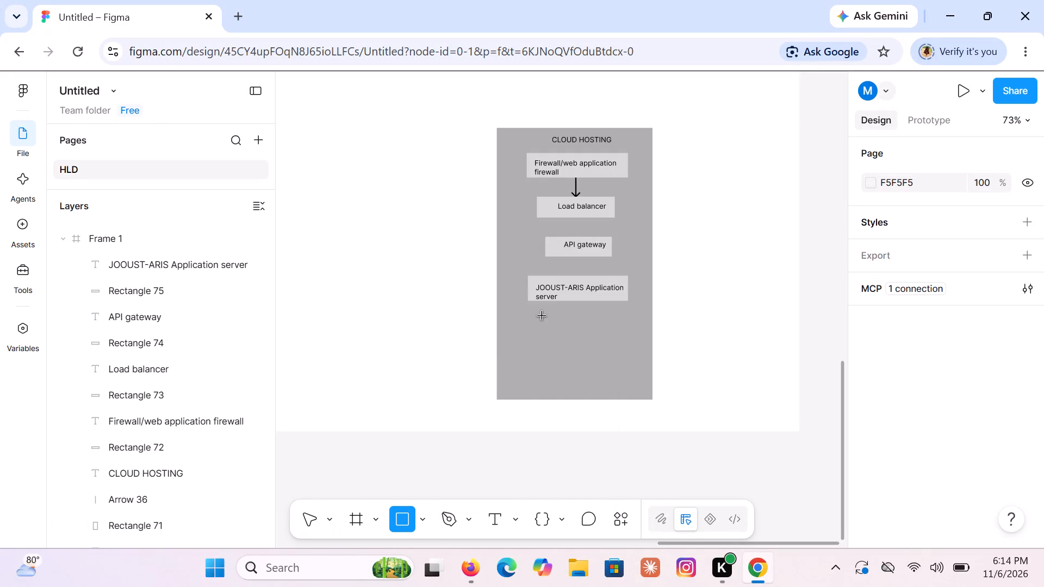
{"action": "left_click", "coordinate": [523, 334]}
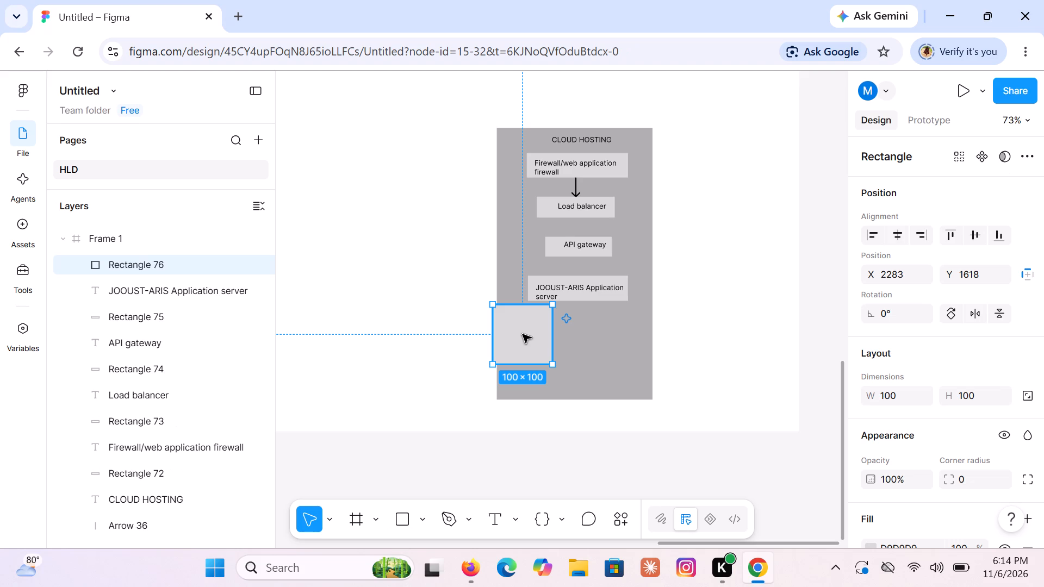
{"action": "left_click_drag", "start_coordinate": [523, 301], "coordinate": [528, 313]}
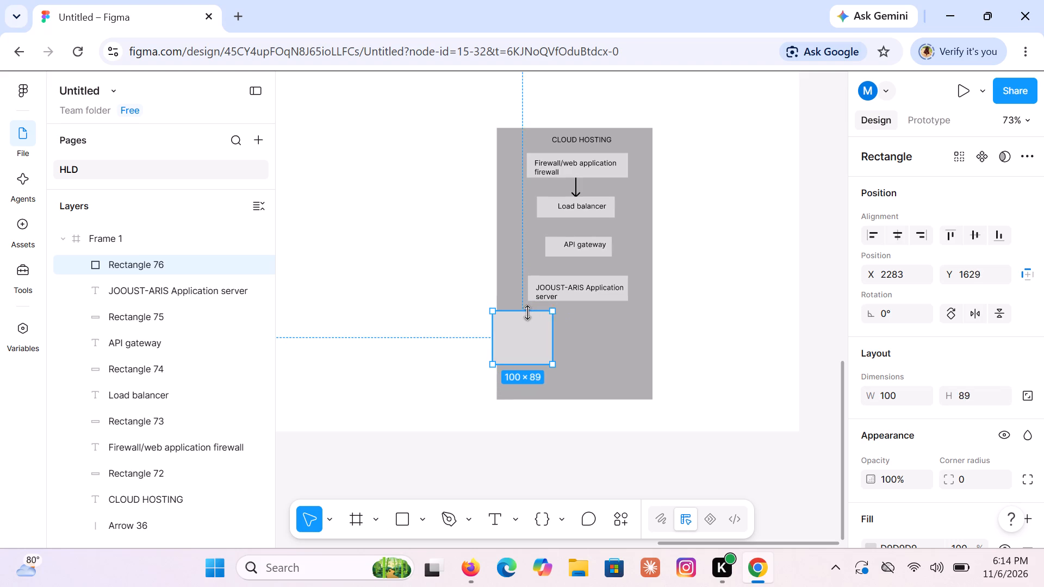
{"action": "left_click_drag", "start_coordinate": [528, 313], "coordinate": [534, 320]}
{"action": "left_click_drag", "start_coordinate": [492, 334], "coordinate": [513, 334]}
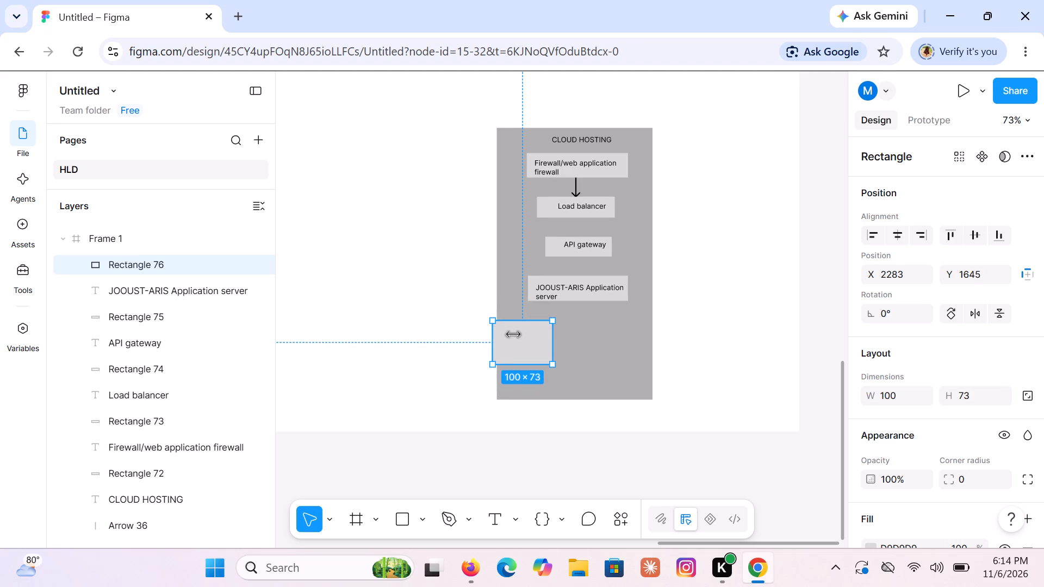
{"action": "left_click_drag", "start_coordinate": [513, 334], "coordinate": [506, 338]}
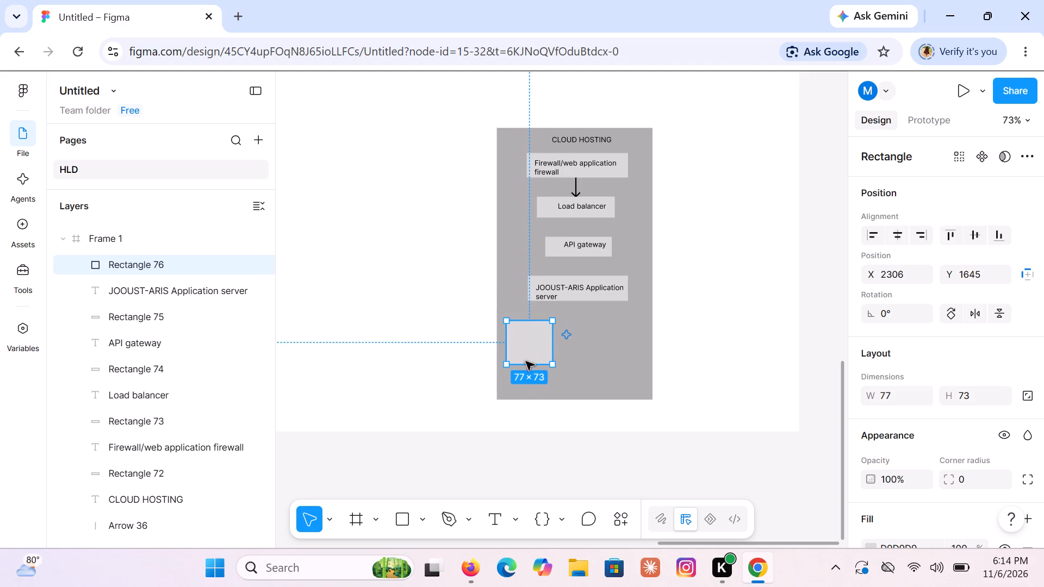
{"action": "left_click_drag", "start_coordinate": [526, 361], "coordinate": [525, 344]}
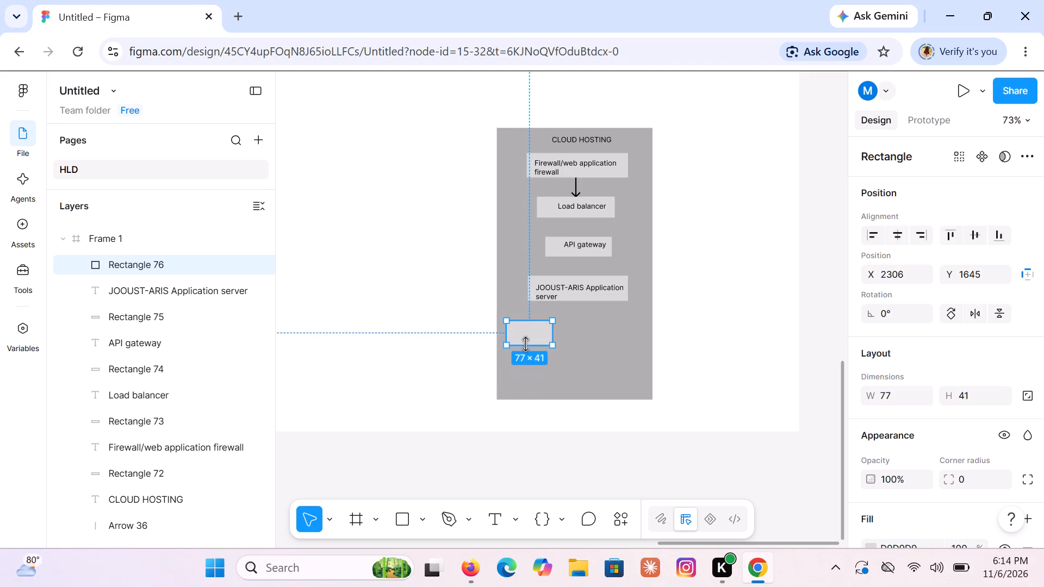
{"action": "left_click_drag", "start_coordinate": [525, 344], "coordinate": [525, 342]}
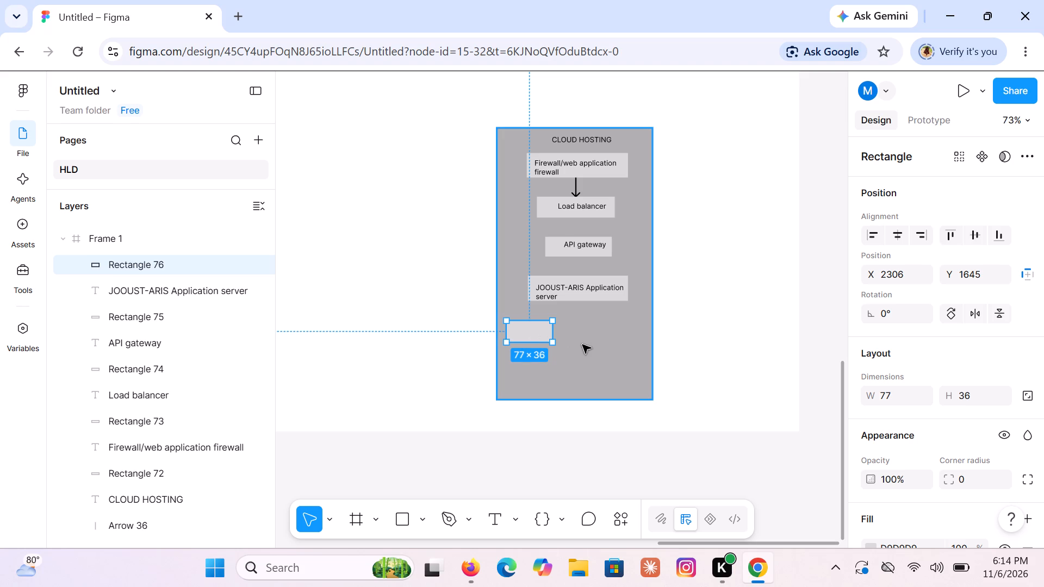
{"action": "left_click", "coordinate": [575, 355]}
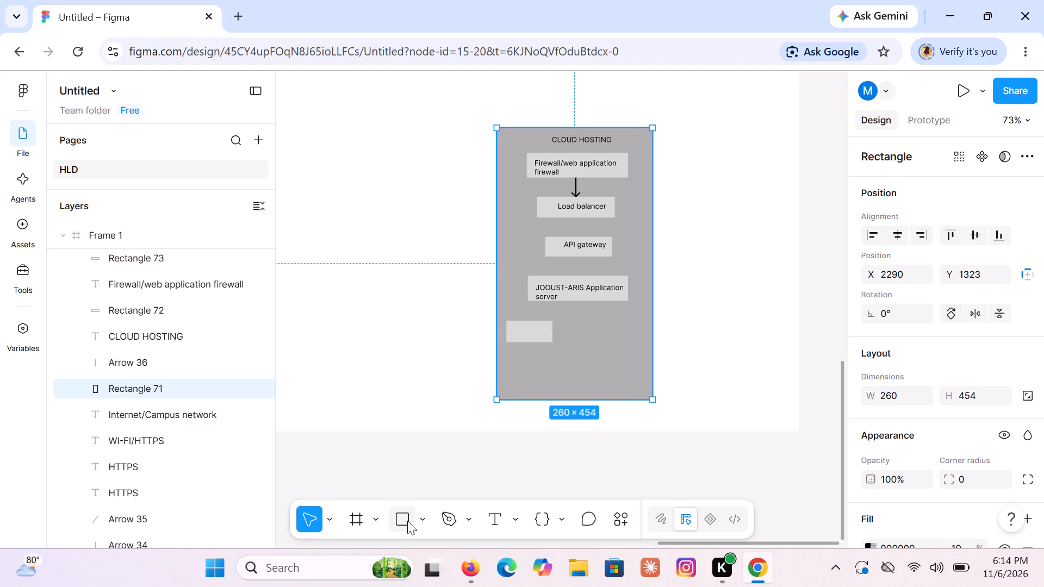
Draw a second rectangle about 128 × 36 beside the new small box, level with it under the application server box.
{"action": "left_click", "coordinate": [407, 521]}
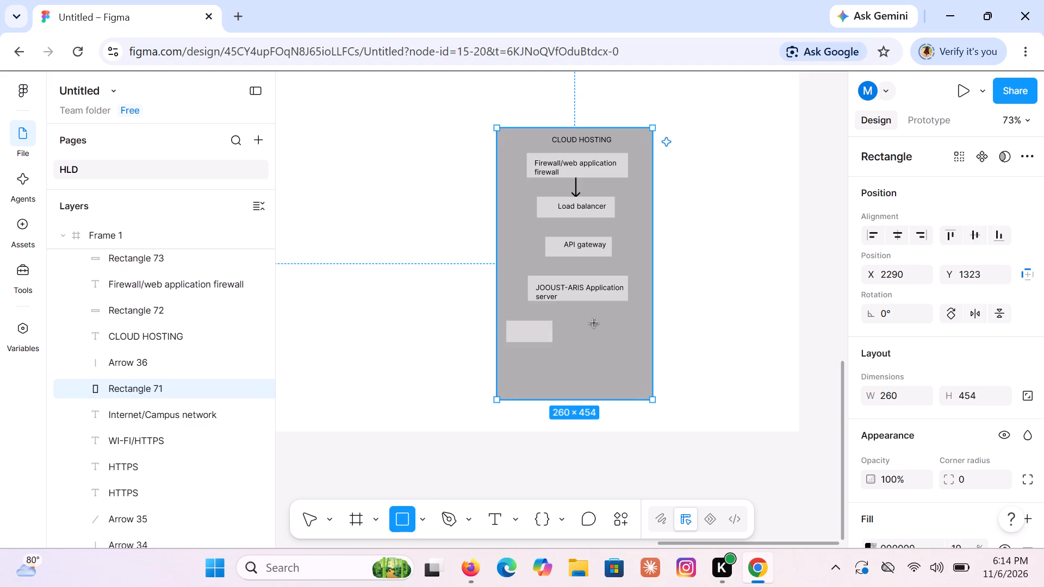
{"action": "left_click", "coordinate": [594, 323]}
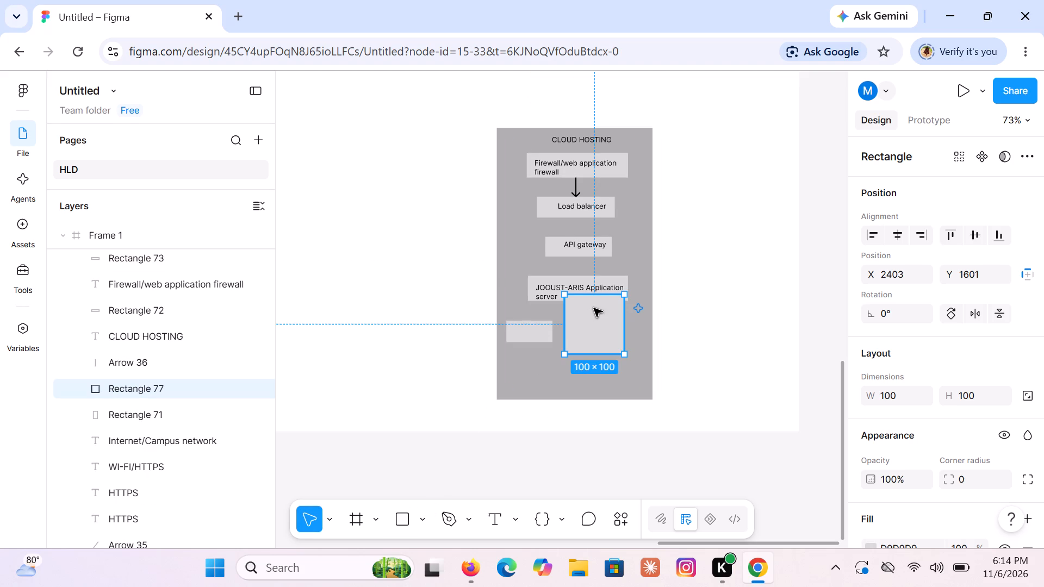
{"action": "left_click_drag", "start_coordinate": [596, 297], "coordinate": [600, 314]}
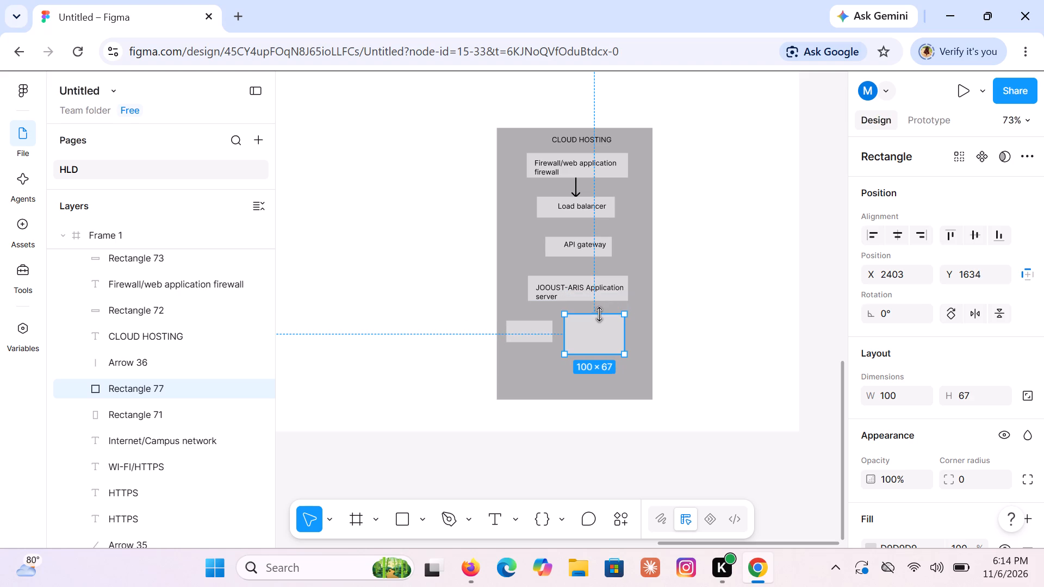
{"action": "left_click_drag", "start_coordinate": [600, 314], "coordinate": [600, 319]}
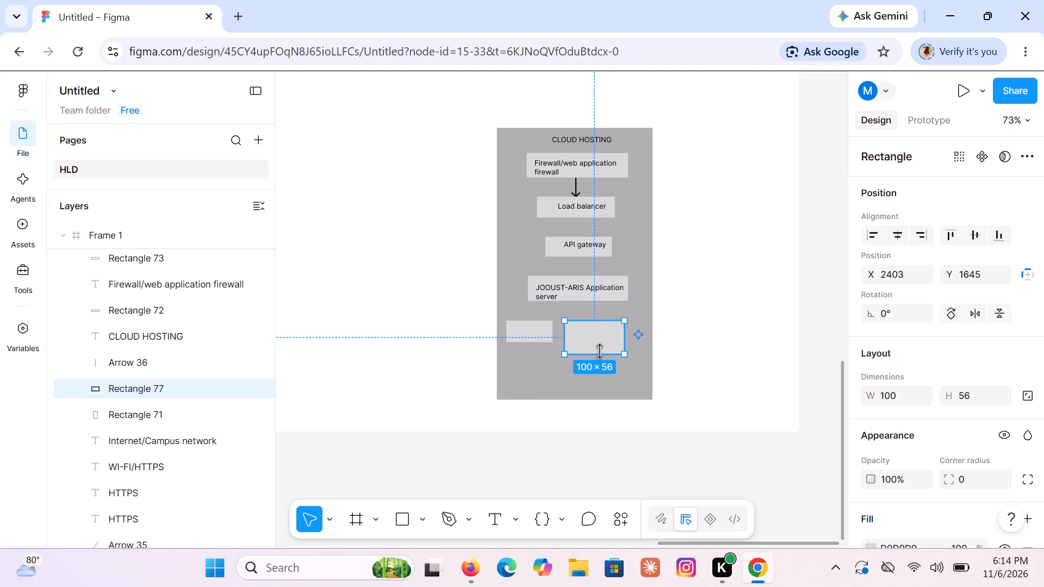
{"action": "left_click_drag", "start_coordinate": [599, 351], "coordinate": [599, 345]}
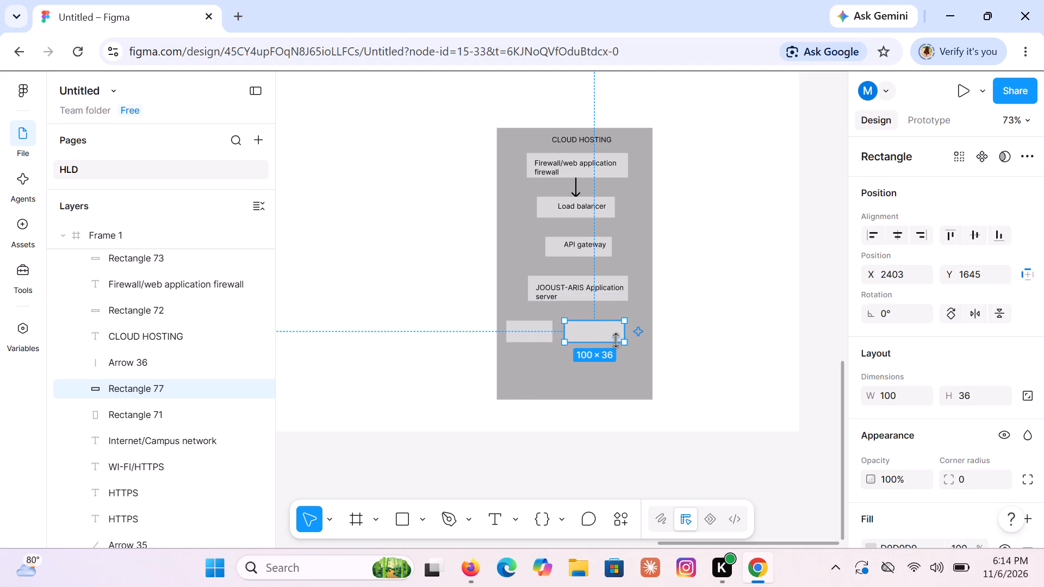
{"action": "left_click_drag", "start_coordinate": [624, 334], "coordinate": [630, 334]}
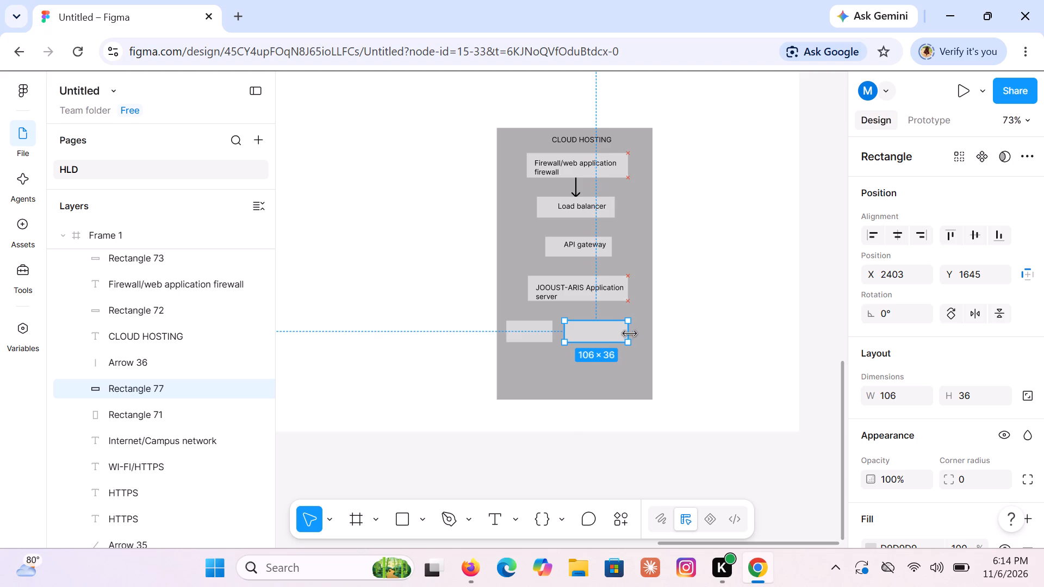
{"action": "left_click_drag", "start_coordinate": [630, 334], "coordinate": [641, 334]}
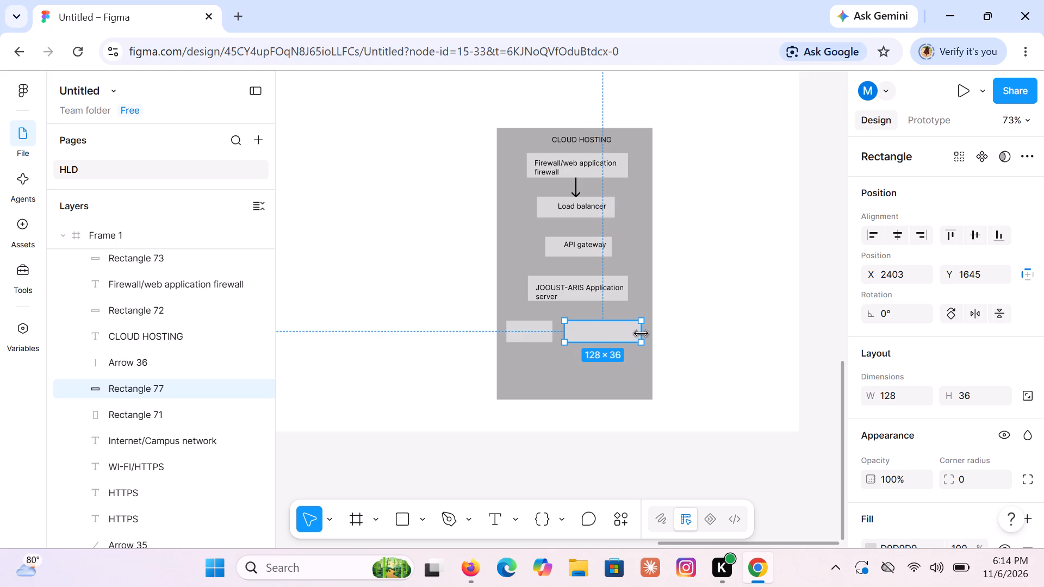
{"action": "left_click", "coordinate": [613, 369]}
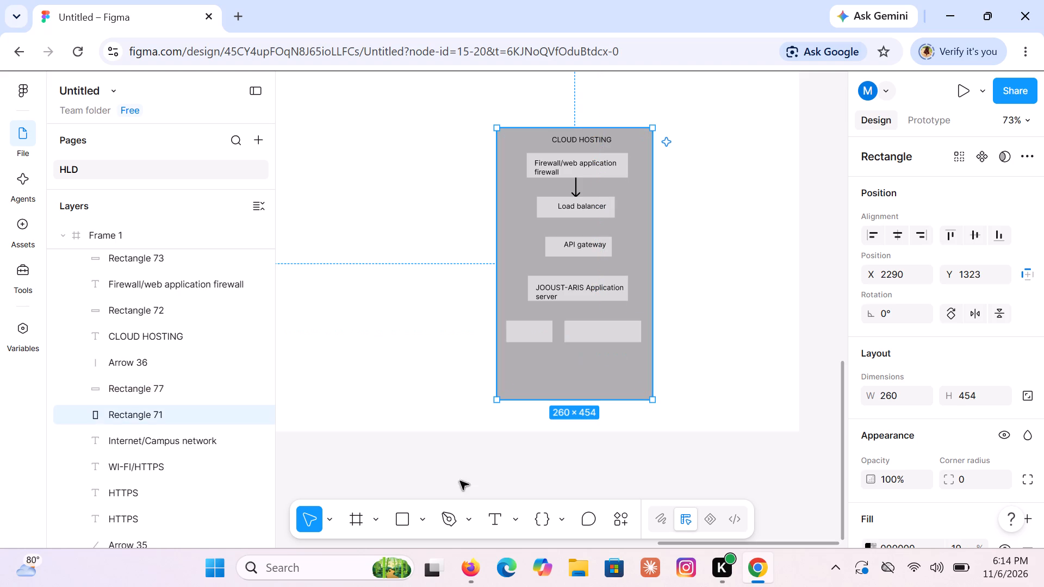
Draw a rectangle about 100 × 42 below the 128 × 36 box, near the container's bottom edge, and deselect it.
{"action": "left_click", "coordinate": [409, 517]}
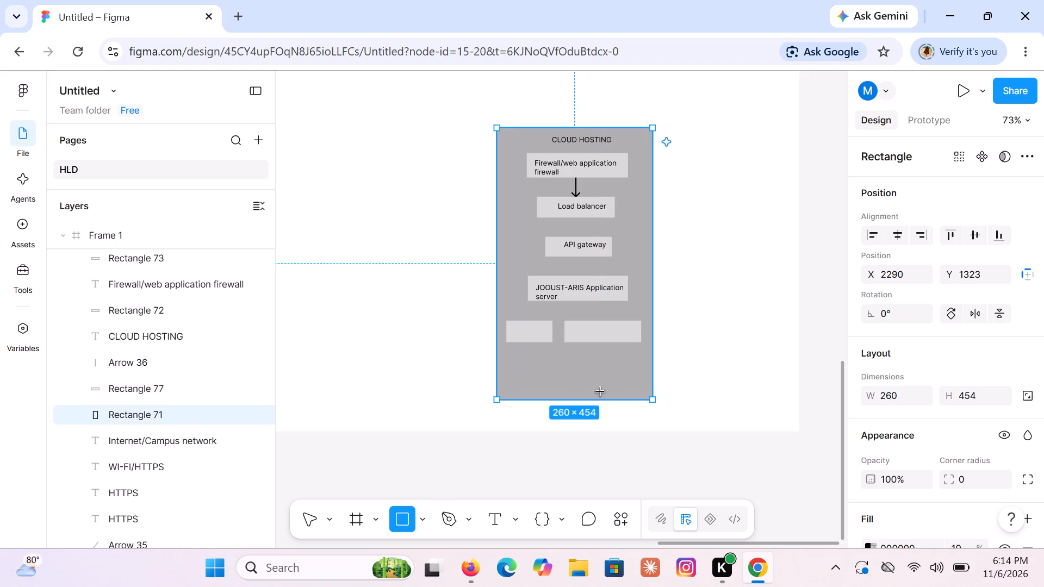
{"action": "left_click", "coordinate": [591, 371]}
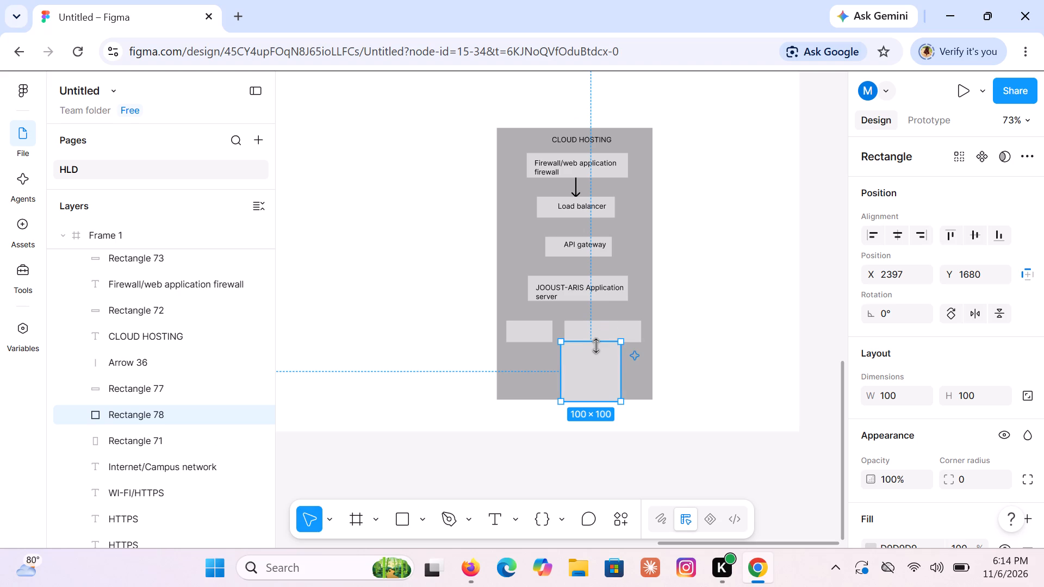
{"action": "left_click_drag", "start_coordinate": [596, 346], "coordinate": [596, 360]}
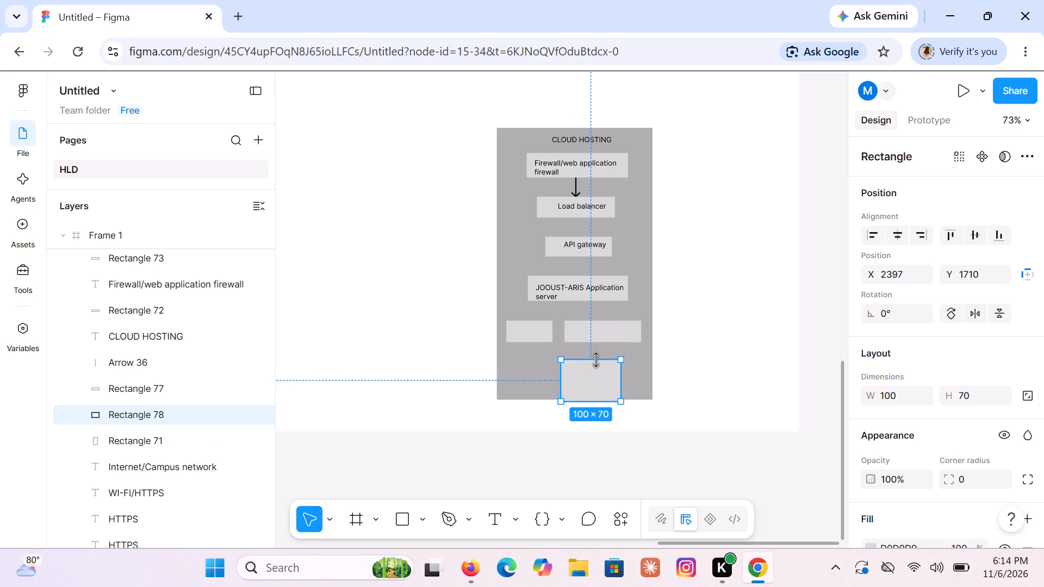
{"action": "left_click_drag", "start_coordinate": [596, 360], "coordinate": [596, 363]}
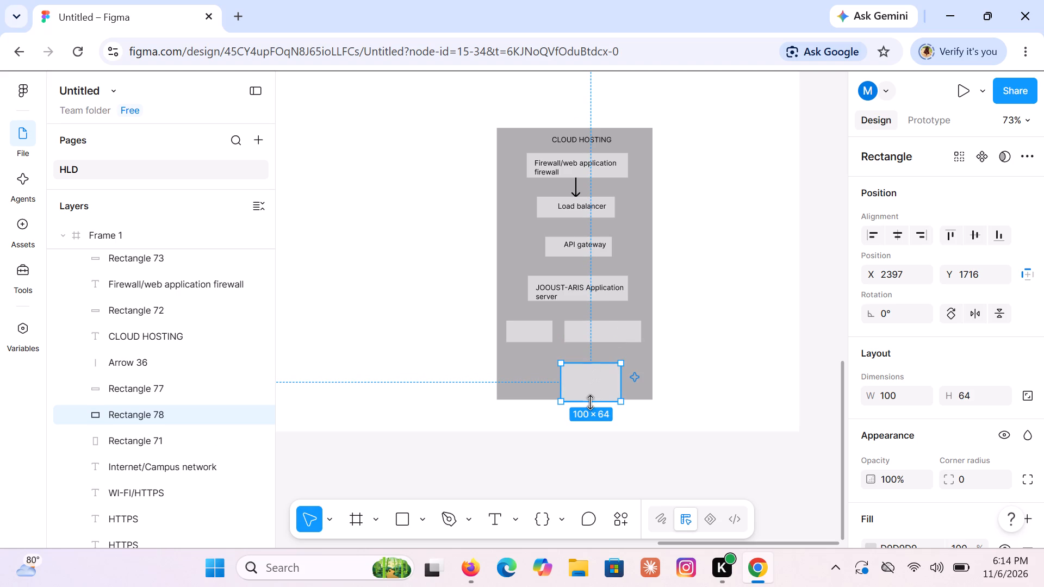
{"action": "left_click_drag", "start_coordinate": [590, 402], "coordinate": [589, 391]}
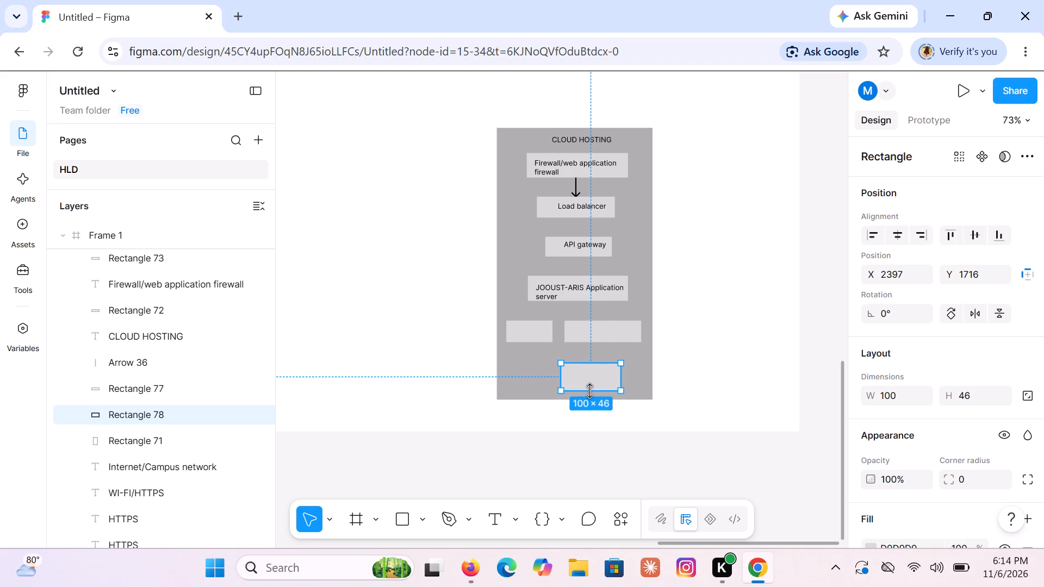
{"action": "left_click_drag", "start_coordinate": [589, 391], "coordinate": [589, 388]}
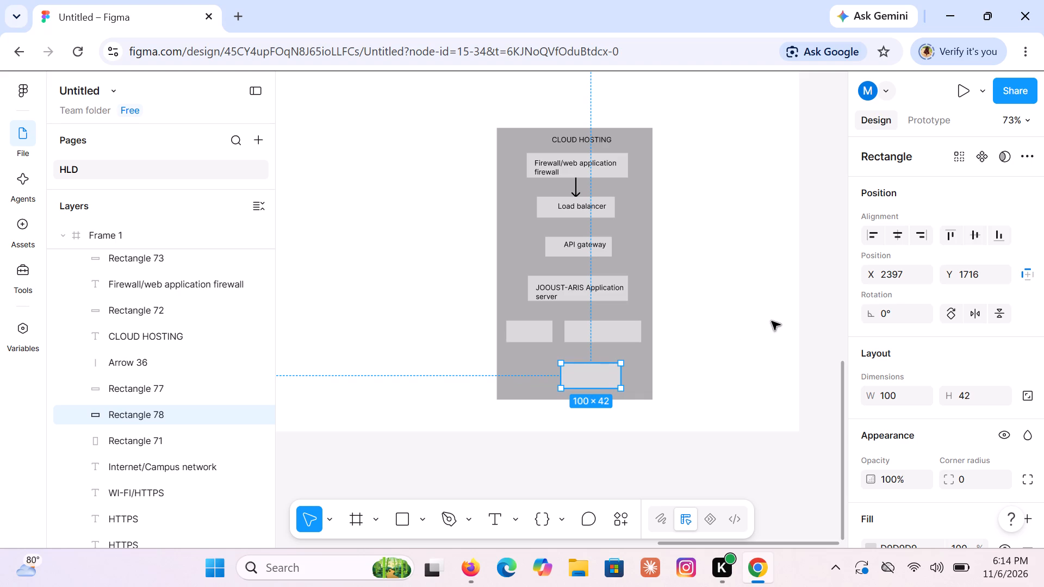
{"action": "left_click", "coordinate": [772, 321]}
Draw a wide rectangle about 53 high outside the CLOUD HOSTING container, to its right, top-aligned with the row below the application server.
{"action": "left_click", "coordinate": [404, 514]}
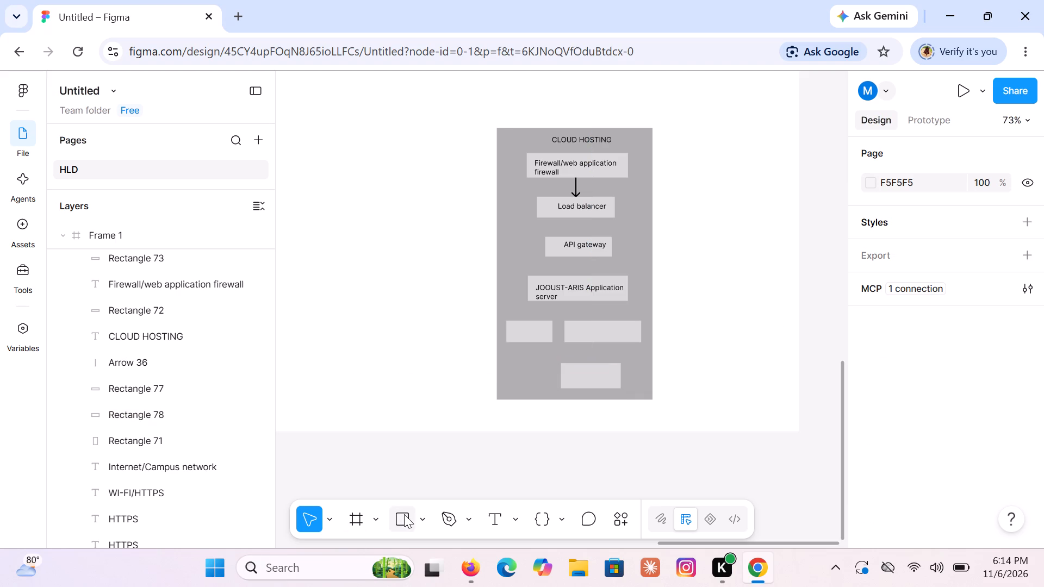
{"action": "left_click", "coordinate": [721, 322]}
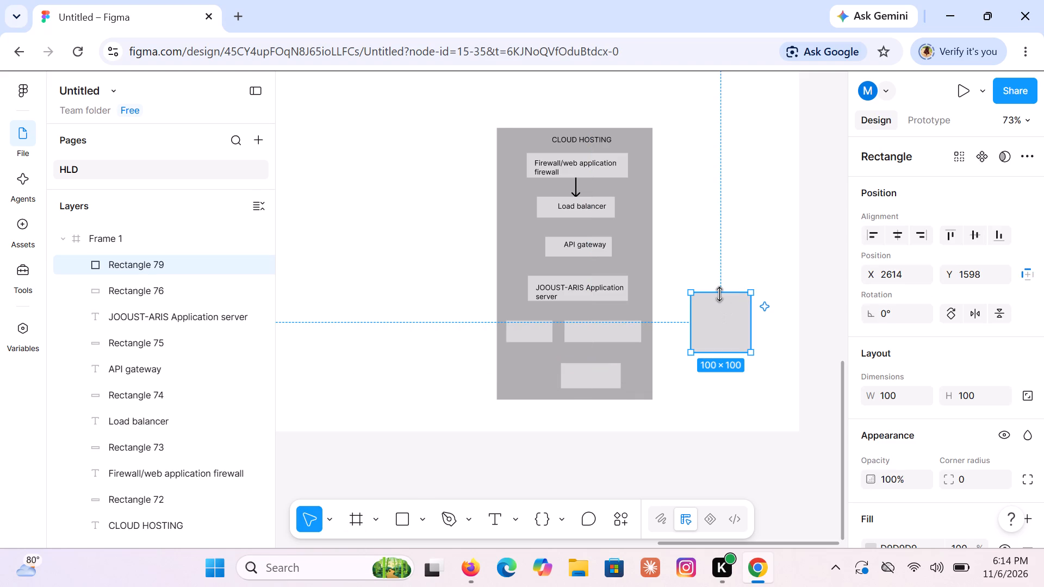
{"action": "left_click_drag", "start_coordinate": [720, 294], "coordinate": [720, 319]}
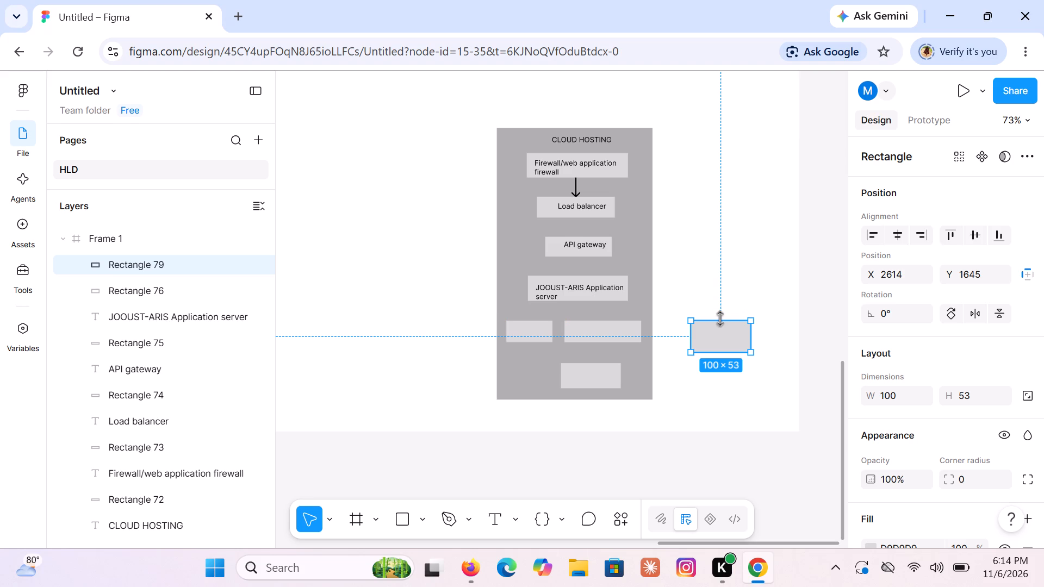
{"action": "left_click_drag", "start_coordinate": [749, 336], "coordinate": [774, 333]}
Label the small box below and to the left of the application server "AR/AI services", split over two lines after "AR/AI".
{"action": "left_click", "coordinate": [533, 327]}
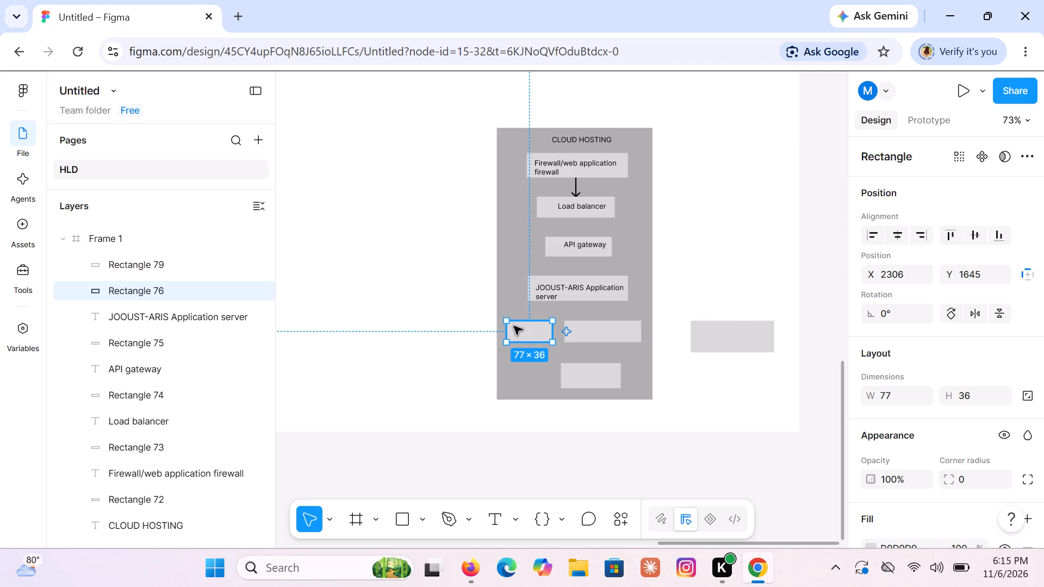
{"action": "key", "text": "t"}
{"action": "left_click", "coordinate": [514, 326]}
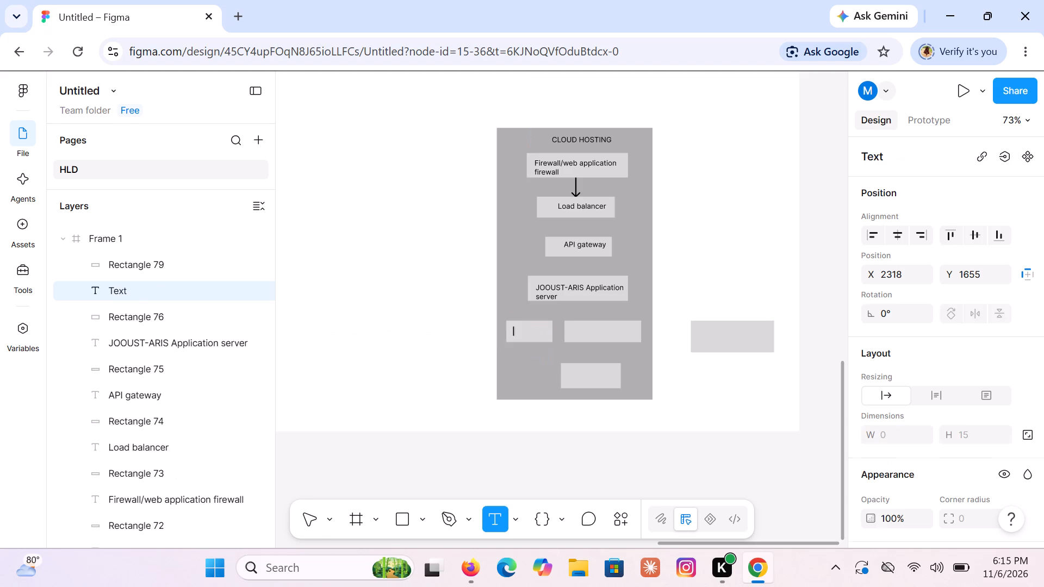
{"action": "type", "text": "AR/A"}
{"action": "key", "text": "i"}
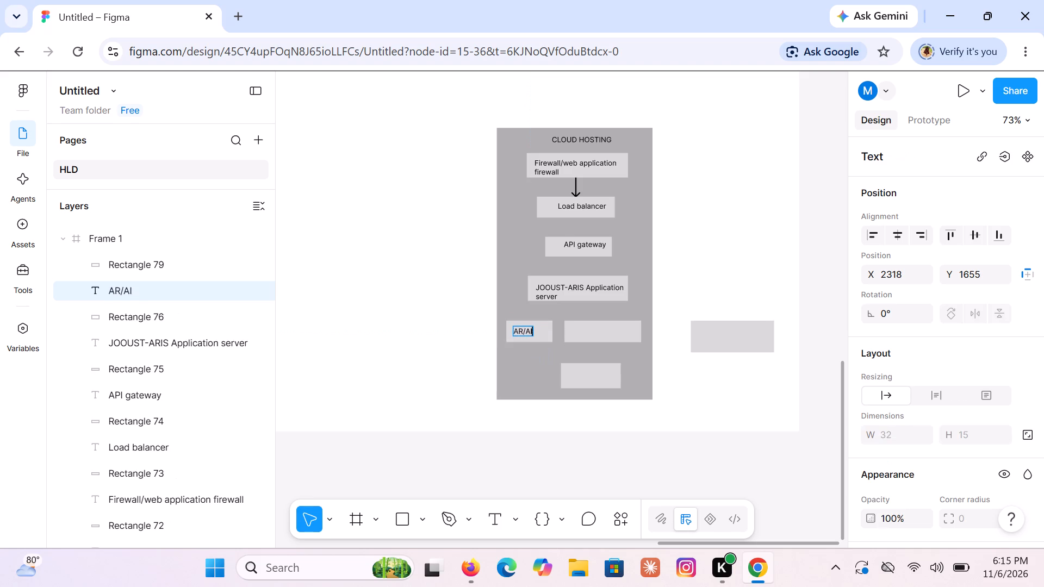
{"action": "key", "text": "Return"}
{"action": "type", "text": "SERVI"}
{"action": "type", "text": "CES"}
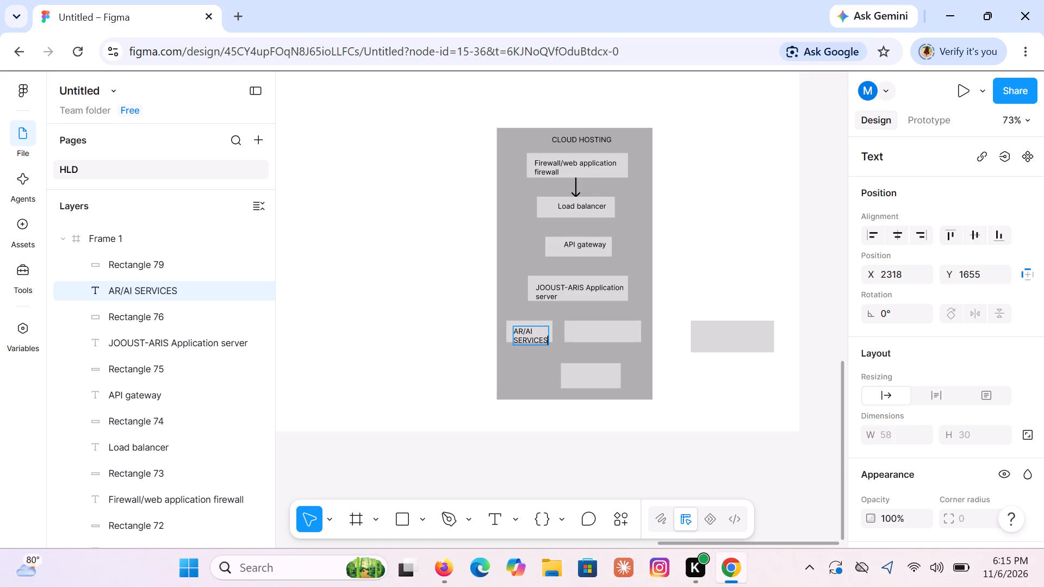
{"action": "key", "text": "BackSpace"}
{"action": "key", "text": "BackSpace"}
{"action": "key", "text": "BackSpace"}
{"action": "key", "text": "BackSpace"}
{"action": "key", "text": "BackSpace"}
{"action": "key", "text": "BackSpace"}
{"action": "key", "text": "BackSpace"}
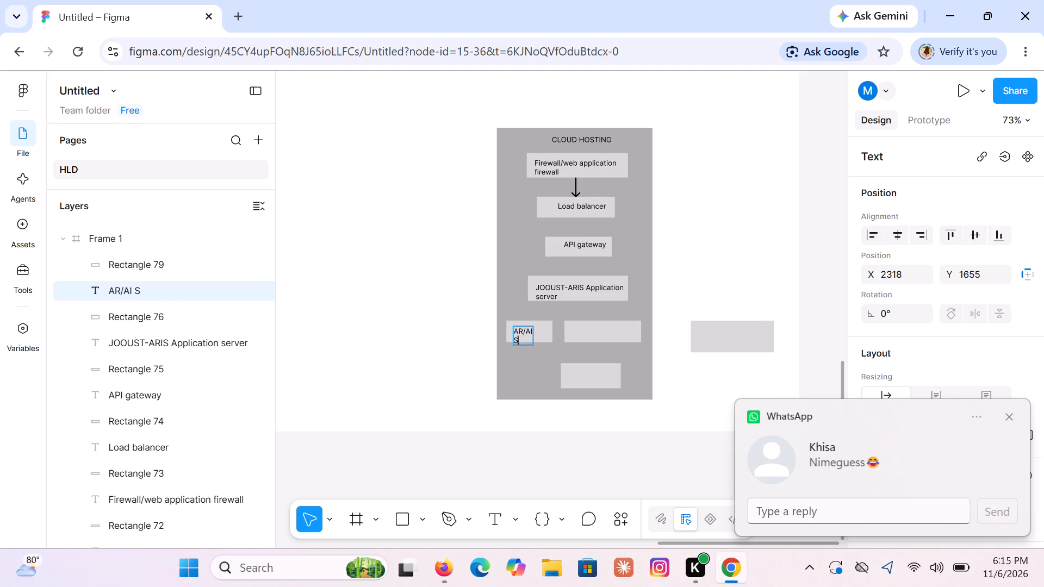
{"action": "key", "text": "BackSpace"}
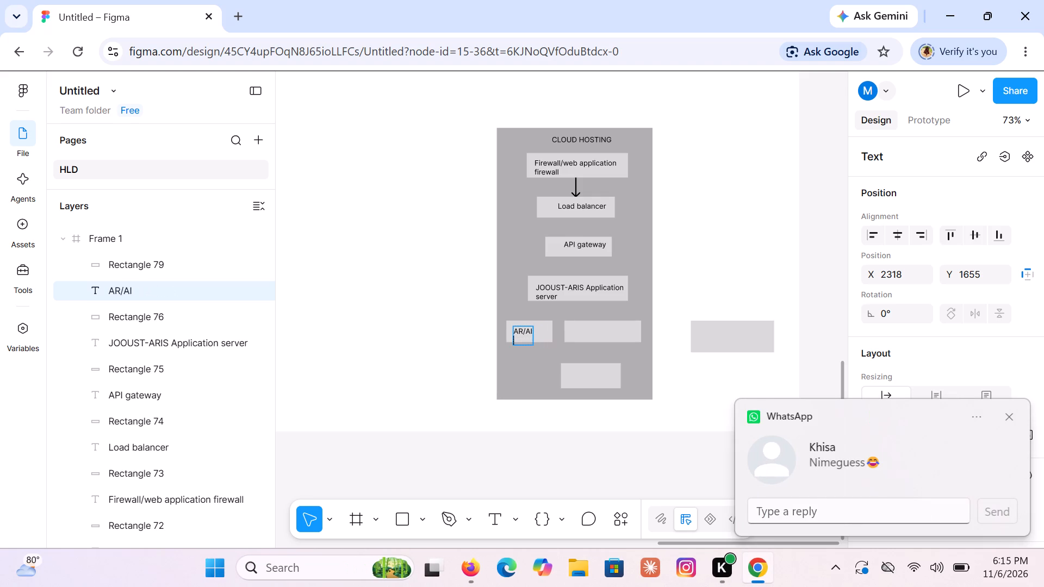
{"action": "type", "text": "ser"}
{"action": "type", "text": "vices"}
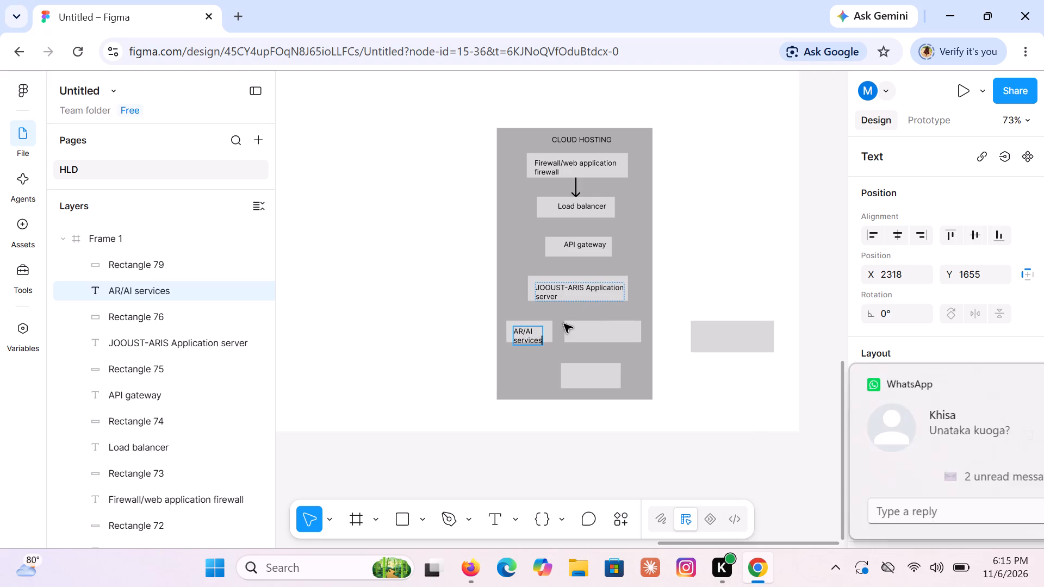
{"action": "left_click", "coordinate": [549, 324]}
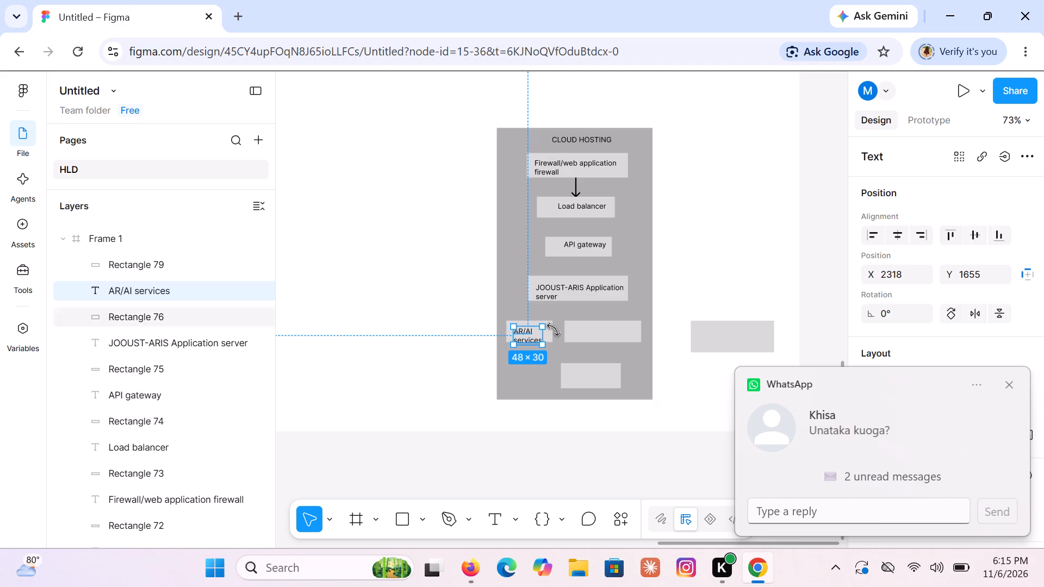
Extend the AR/AI services box downward to a height of about 40, keeping its width at 77, and deselect it.
{"action": "left_click", "coordinate": [552, 332]}
{"action": "left_click", "coordinate": [555, 332]}
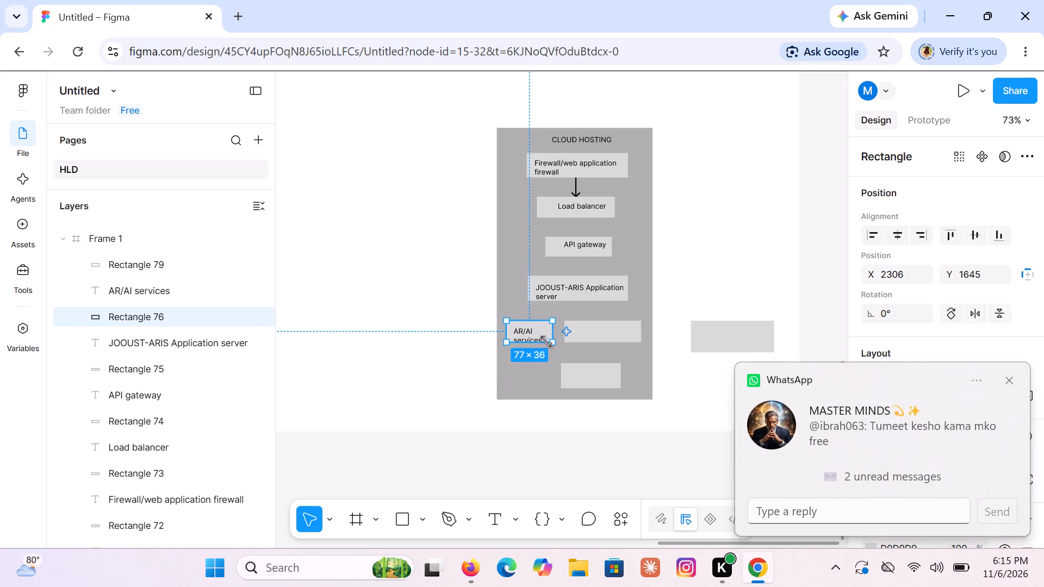
{"action": "left_click_drag", "start_coordinate": [543, 342], "coordinate": [544, 347]}
{"action": "left_click_drag", "start_coordinate": [544, 347], "coordinate": [545, 348]}
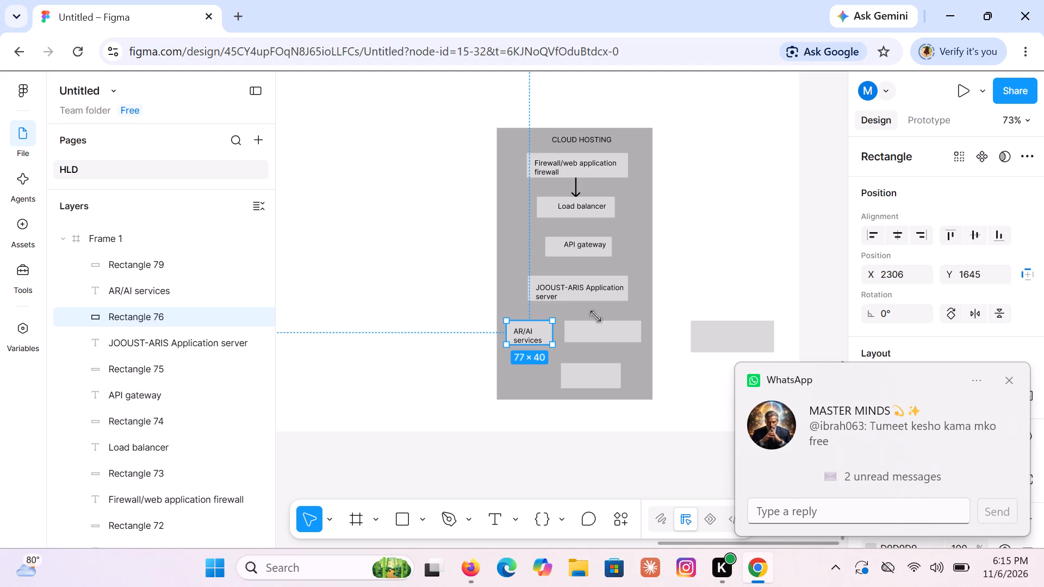
{"action": "left_click", "coordinate": [674, 270]}
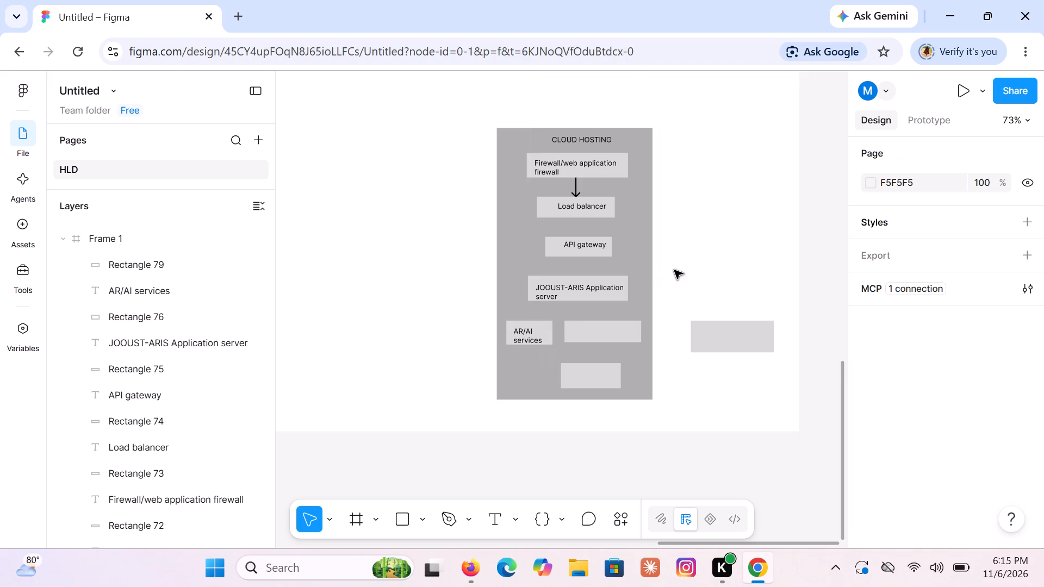
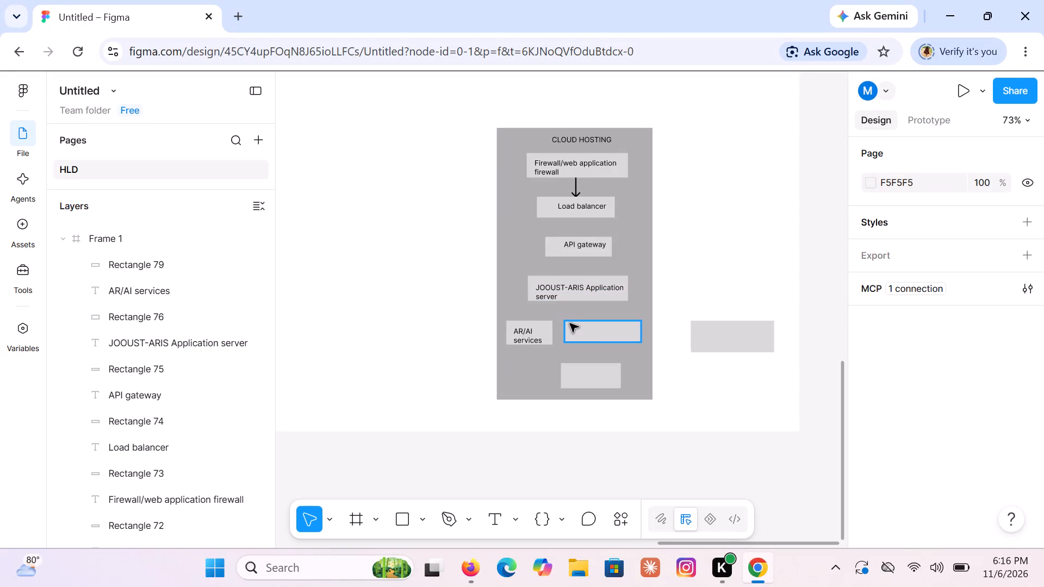
Label the 128 × 36 box beside the AR/AI services box "secure database server", with "server" on a second line.
{"action": "key", "text": "t"}
{"action": "left_click", "coordinate": [570, 323]}
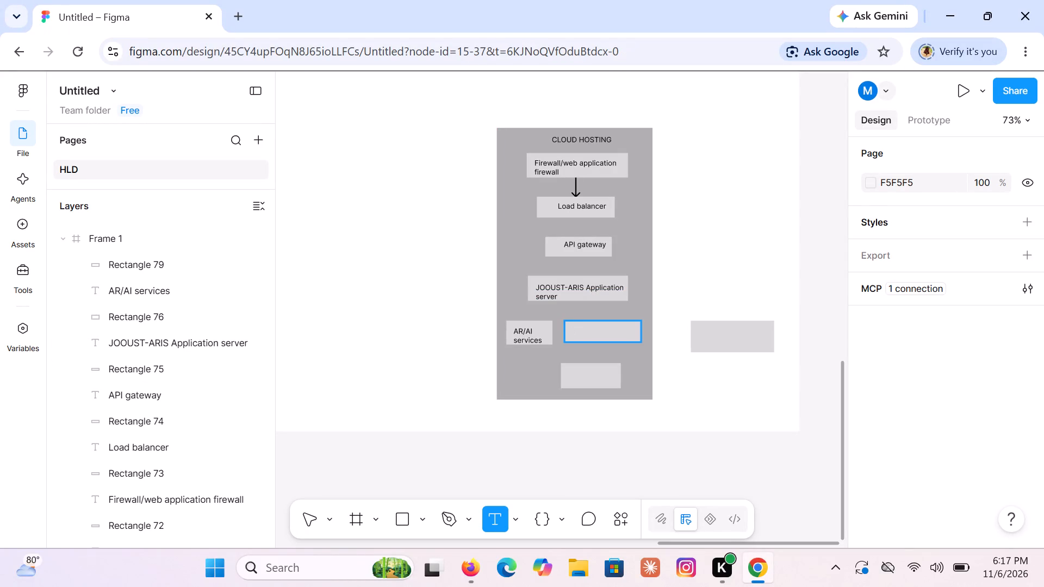
{"action": "type", "text": "secure"}
{"action": "key", "text": "space"}
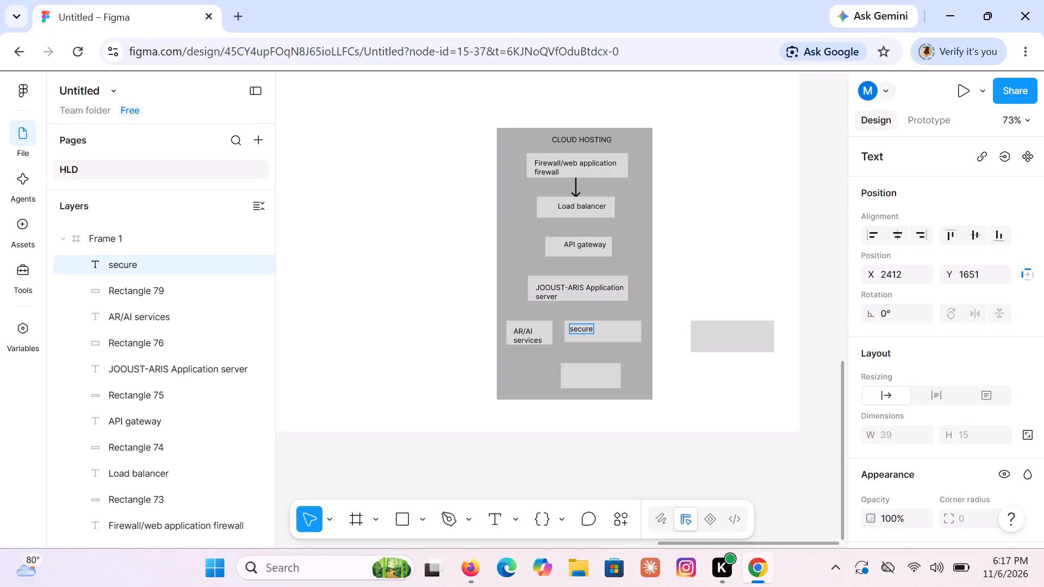
{"action": "type", "text": "database"}
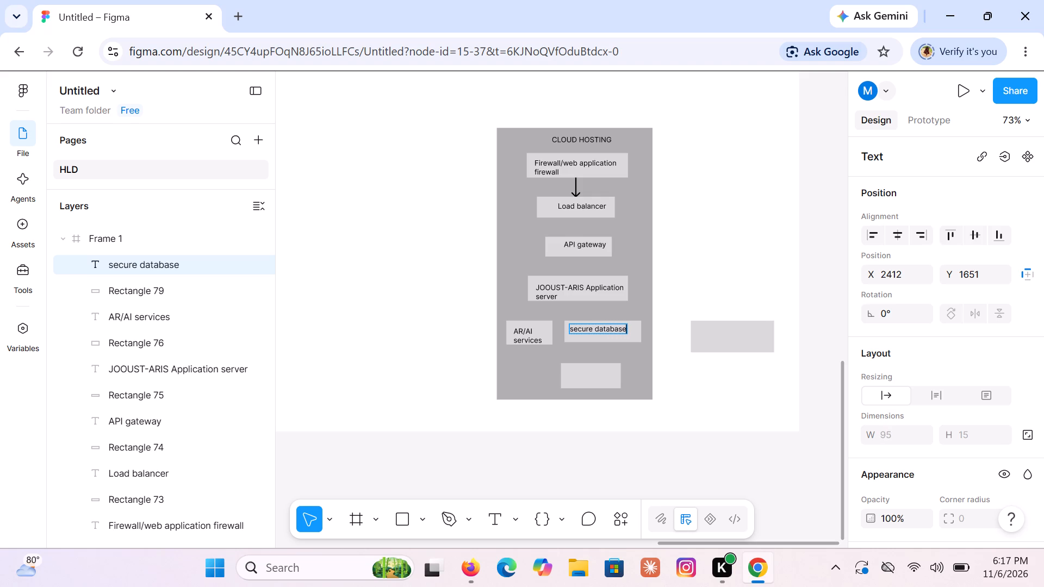
{"action": "key", "text": "Return"}
{"action": "type", "text": "server"}
{"action": "left_click", "coordinate": [567, 372]}
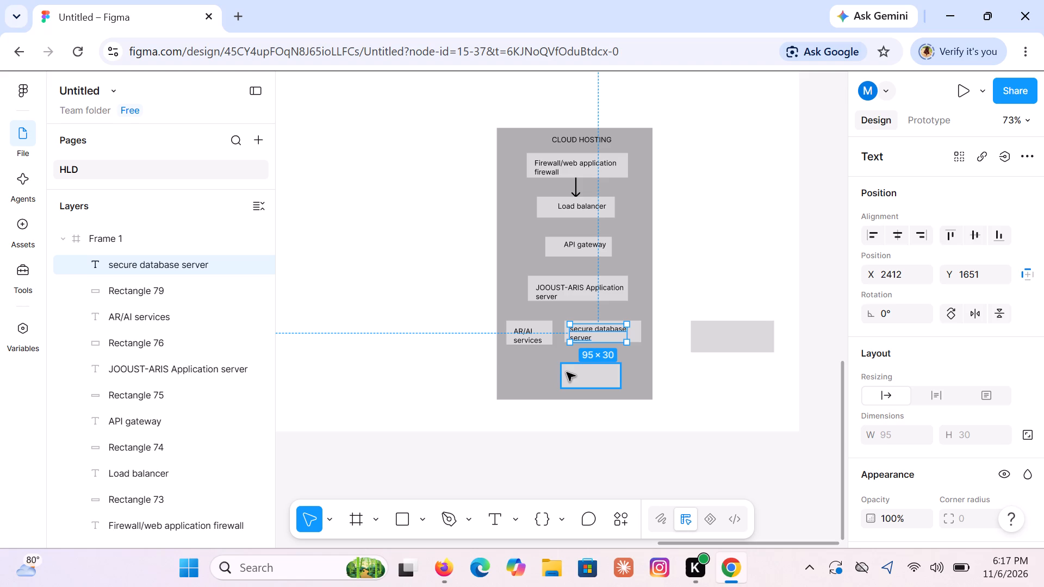
Label the bottom box in the CLOUD HOSTING container "backup storage" and shift the text to fit inside the box.
{"action": "key", "text": "t"}
{"action": "left_click", "coordinate": [567, 372]}
{"action": "type", "text": "back"}
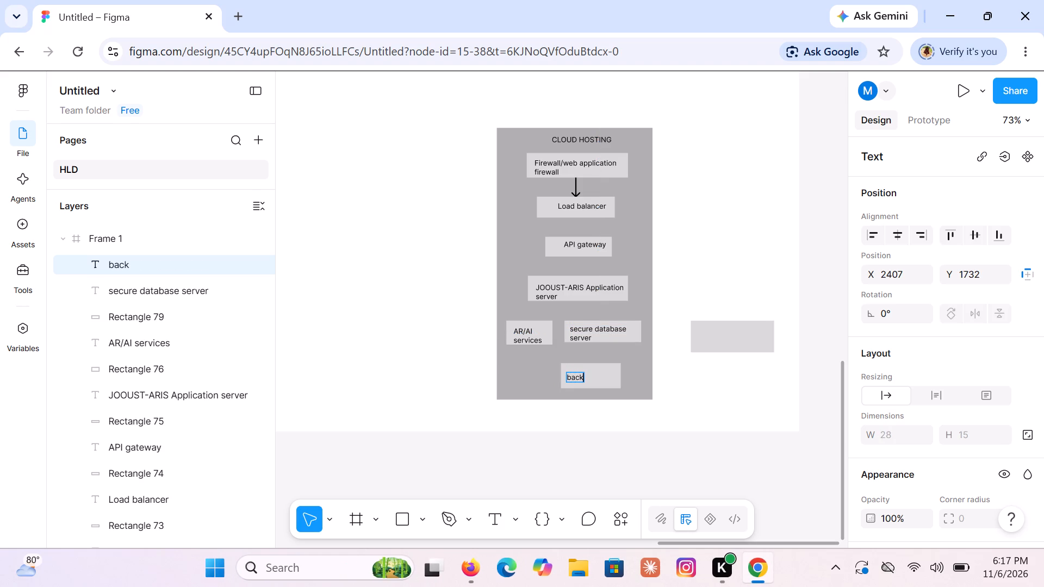
{"action": "type", "text": "up storage"}
{"action": "left_click", "coordinate": [741, 389]}
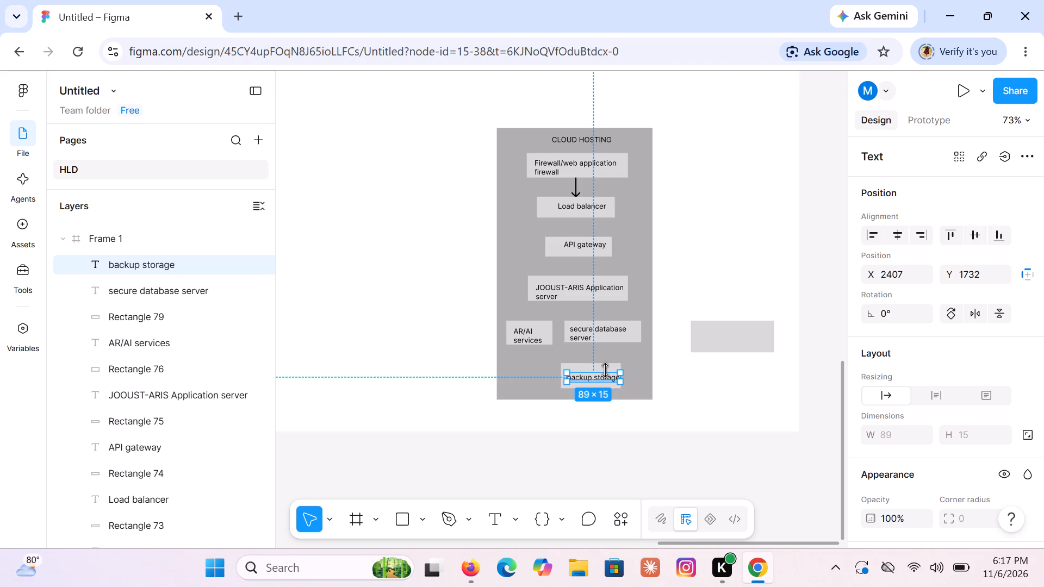
{"action": "left_click", "coordinate": [607, 375]}
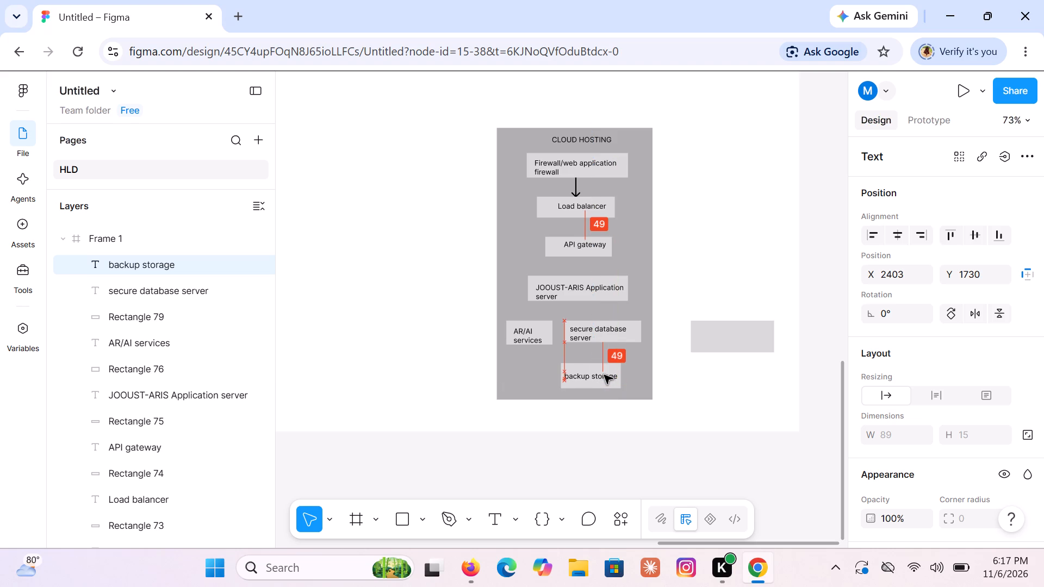
Label the box outside the container "External Systems", adding "KUCCPS, HELB, KRA," on the second line and "Banks, LMS" on the third.
{"action": "left_click", "coordinate": [710, 334]}
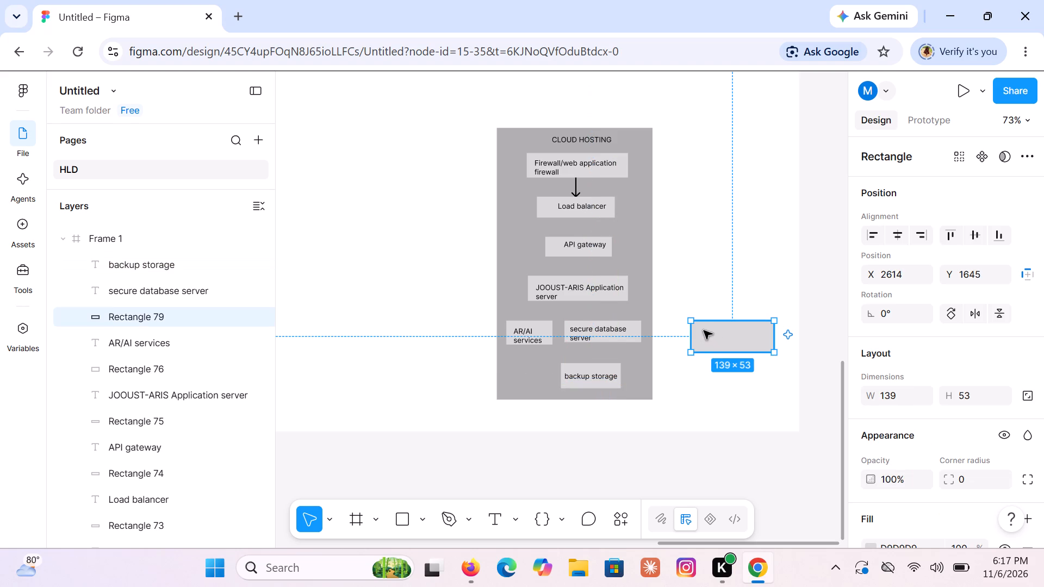
{"action": "key", "text": "t"}
{"action": "left_click", "coordinate": [700, 328]}
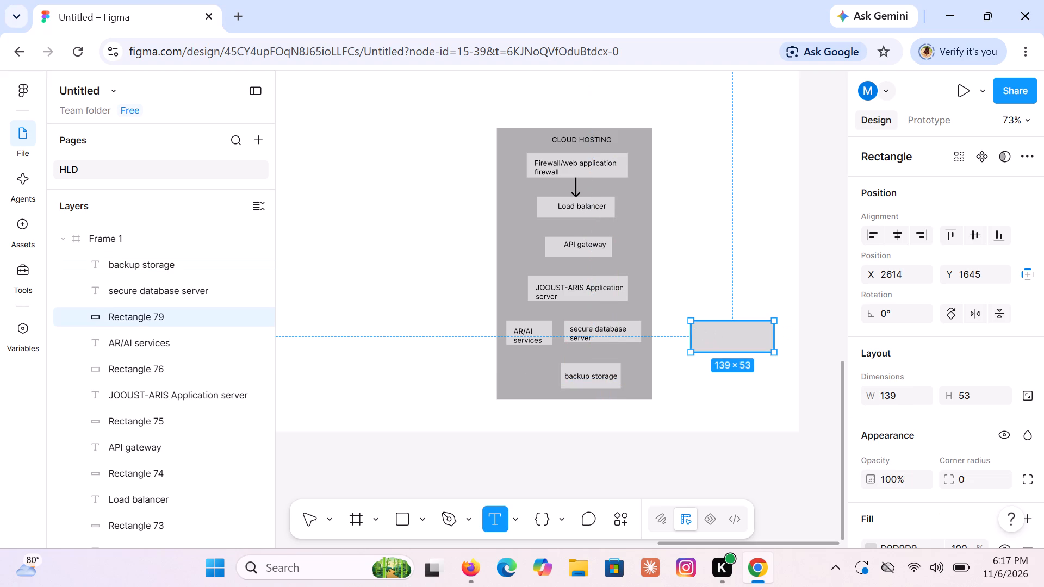
{"action": "key", "text": "e"}
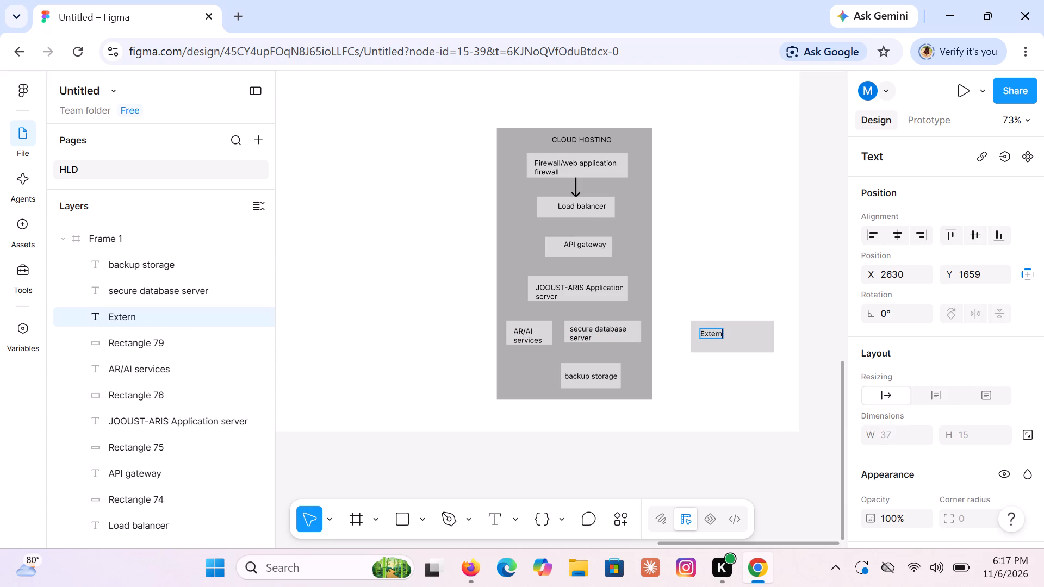
{"action": "key", "text": "s"}
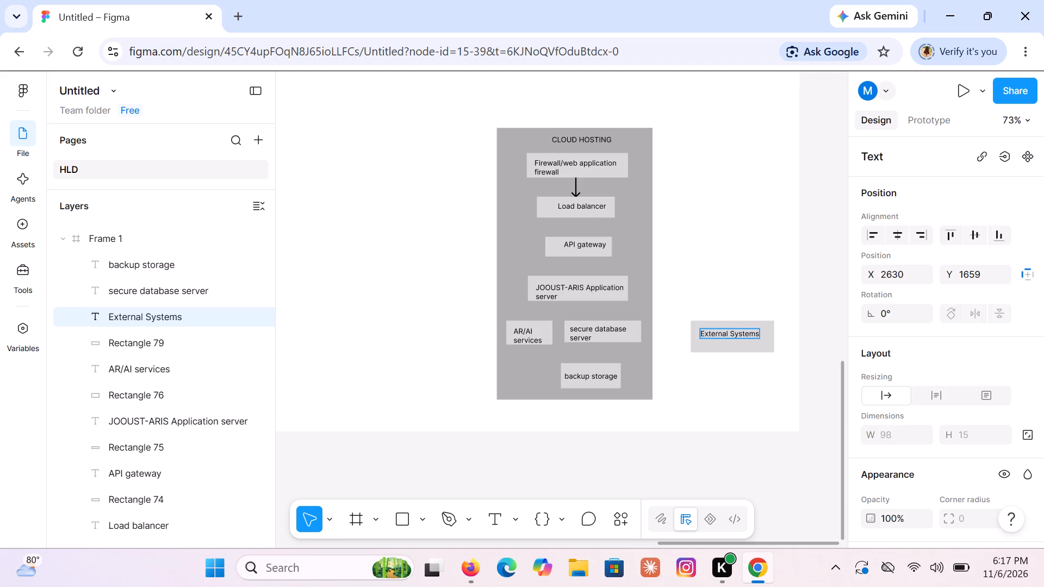
{"action": "key", "text": "Return"}
{"action": "type", "text": "KUCCPS"}
{"action": "key", "text": "slash"}
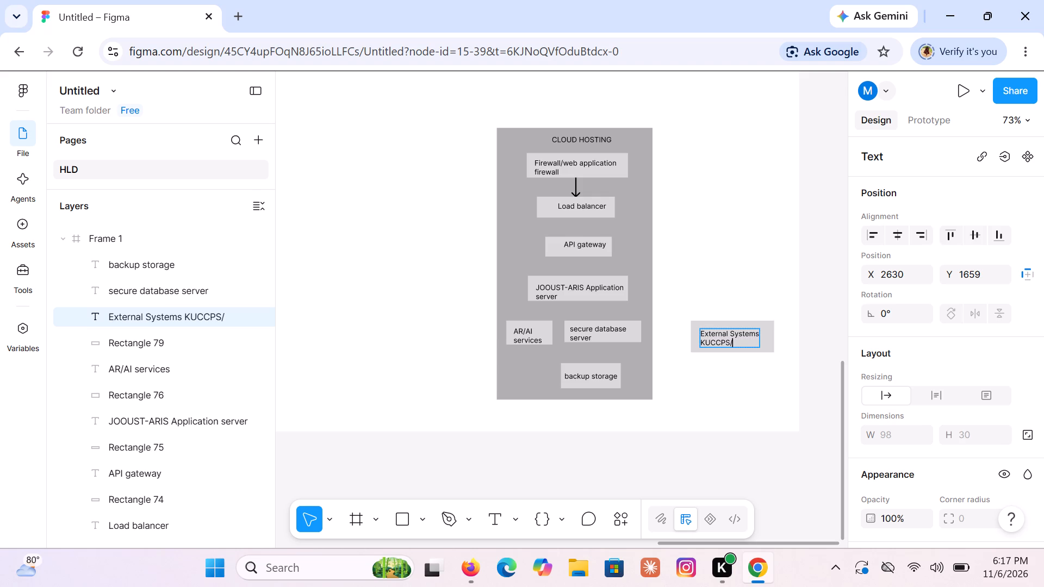
{"action": "key", "text": "BackSpace"}
{"action": "key", "text": "comma"}
{"action": "type", "text": "HELB,"}
{"action": "key", "text": "BackSpace"}
{"action": "key", "text": "BackSpace"}
{"action": "key", "text": "BackSpace"}
{"action": "key", "text": "BackSpace"}
{"action": "key", "text": "BackSpace"}
{"action": "key", "text": "space"}
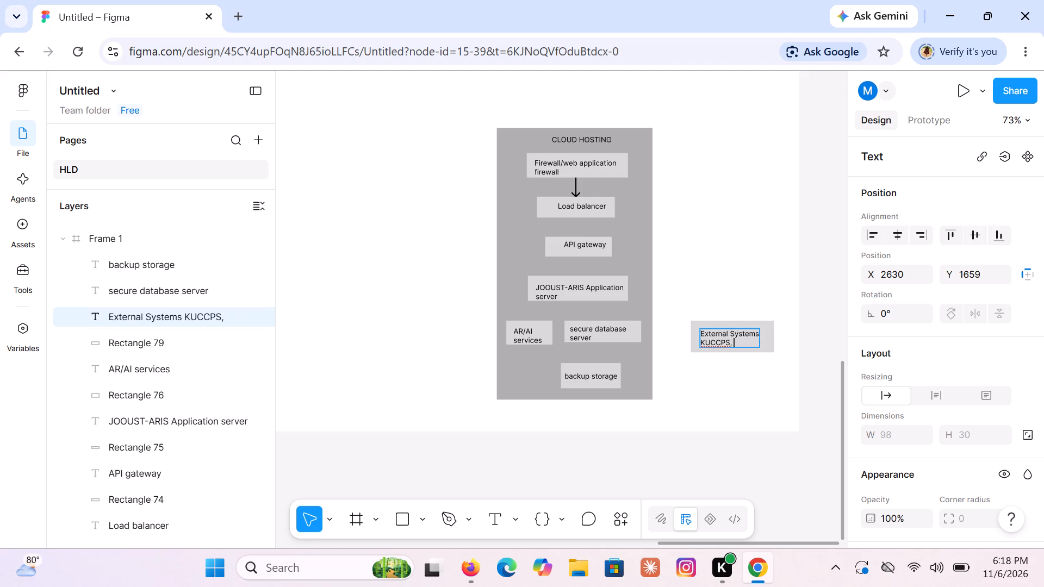
{"action": "type", "text": "HELB"}
{"action": "type", "text": ","}
{"action": "key", "text": "space"}
{"action": "type", "text": "KRA,"}
{"action": "key", "text": "space"}
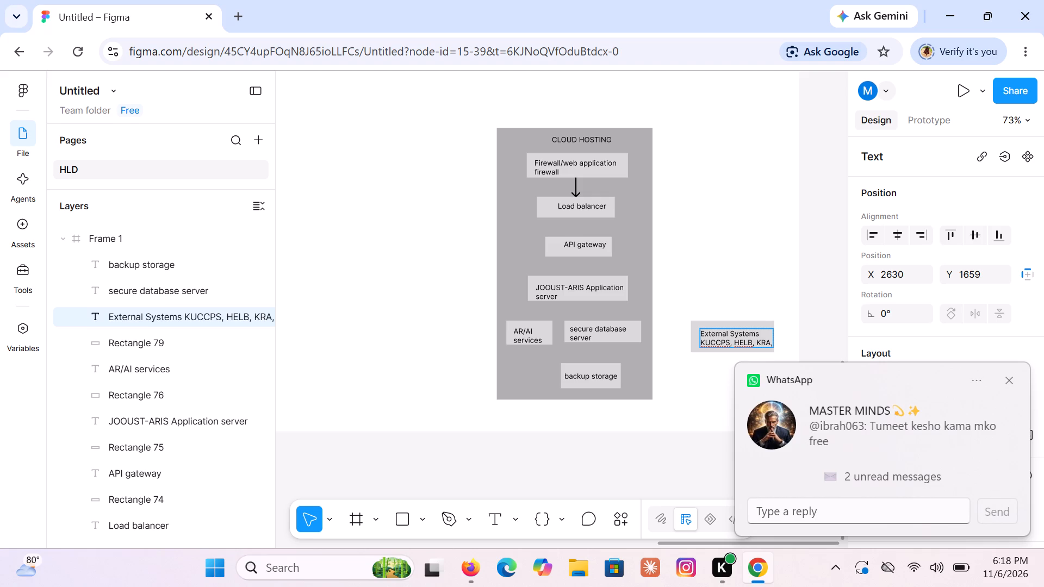
{"action": "key", "text": "Return"}
{"action": "key", "text": "b"}
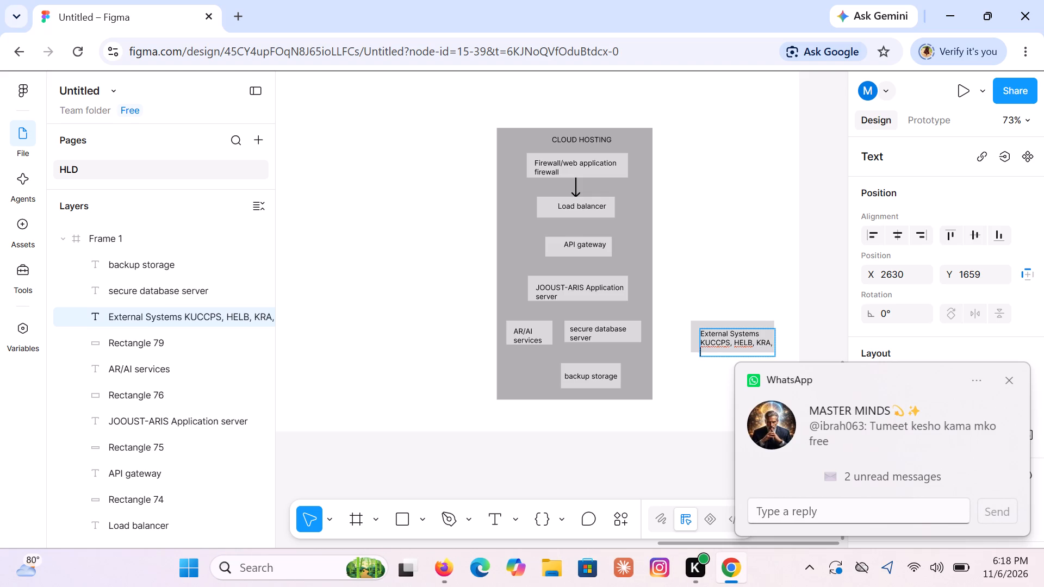
{"action": "key", "text": "a"}
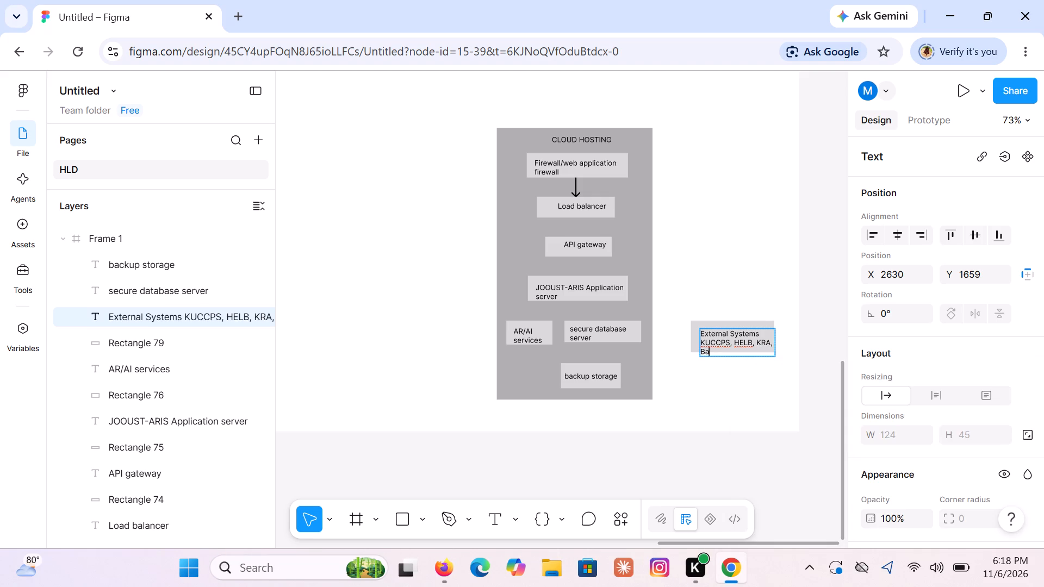
{"action": "type", "text": "nks"}
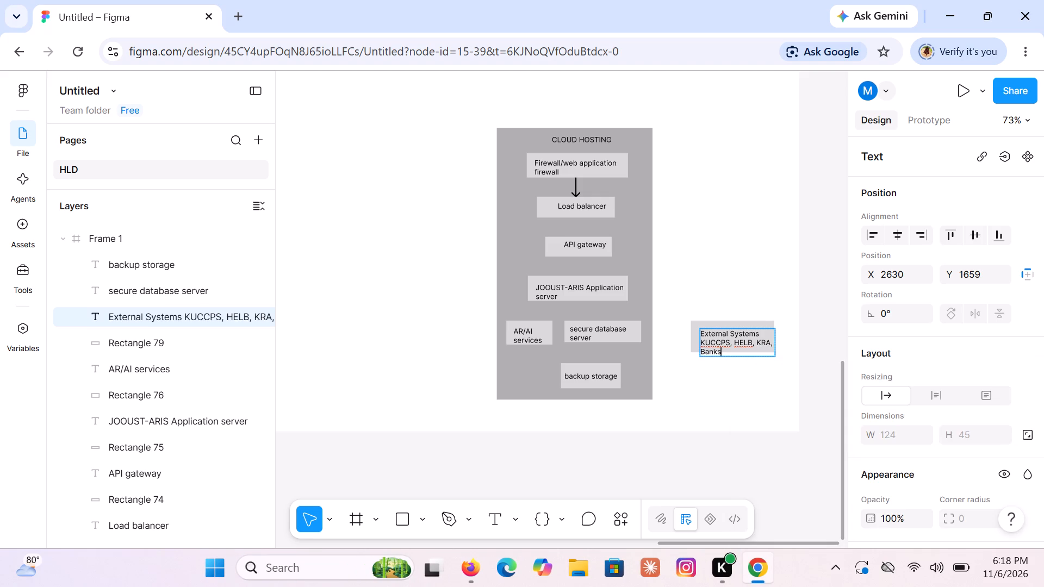
{"action": "key", "text": "comma"}
{"action": "key", "text": "space"}
{"action": "type", "text": "LMS"}
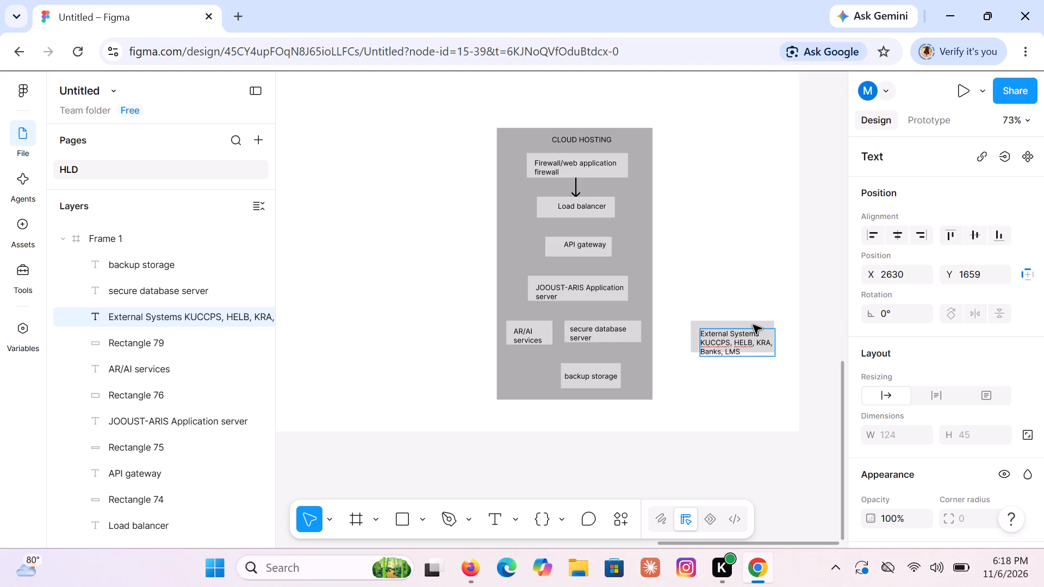
{"action": "left_click", "coordinate": [753, 325]}
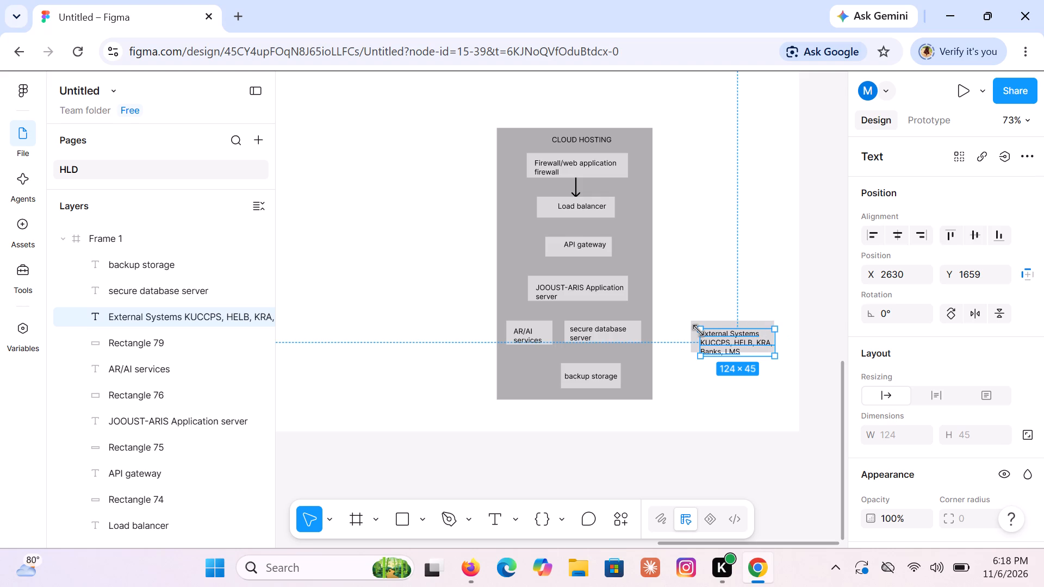
Extend the External Systems box downward to 139 × 59 around its text and deselect it.
{"action": "left_click", "coordinate": [689, 338]}
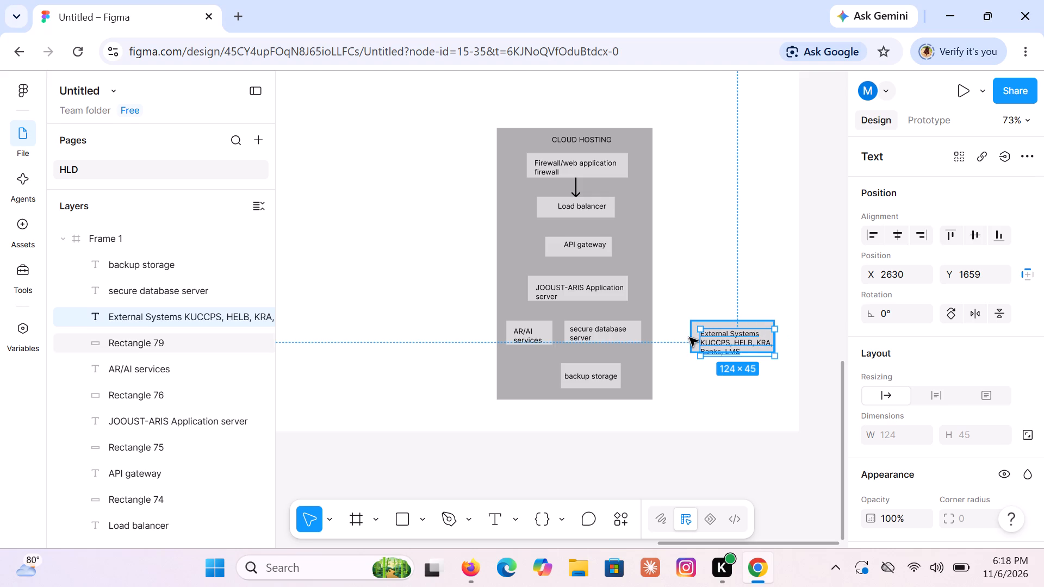
{"action": "left_click_drag", "start_coordinate": [752, 349], "coordinate": [756, 357]}
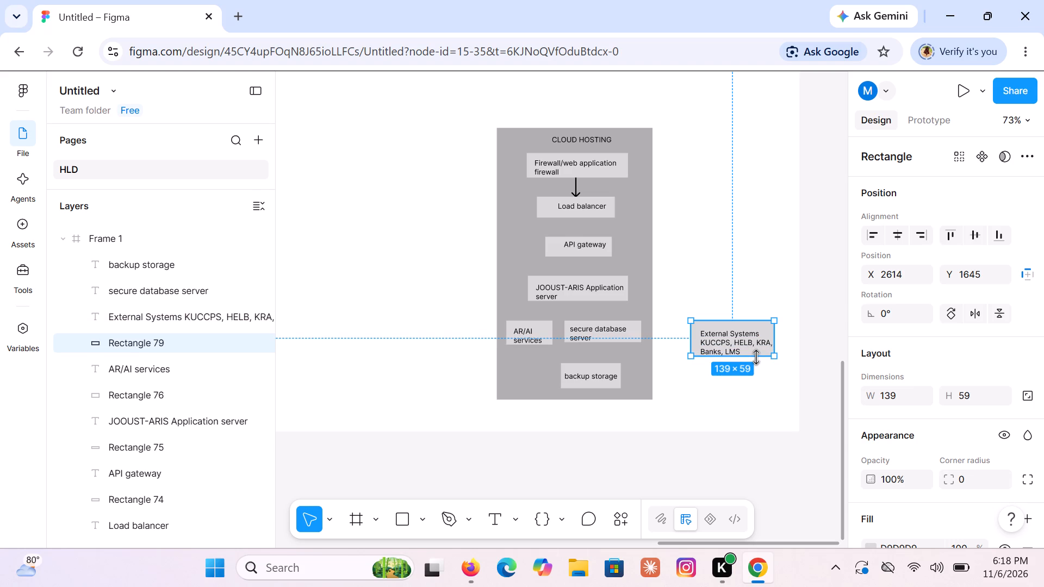
{"action": "left_click", "coordinate": [756, 357]}
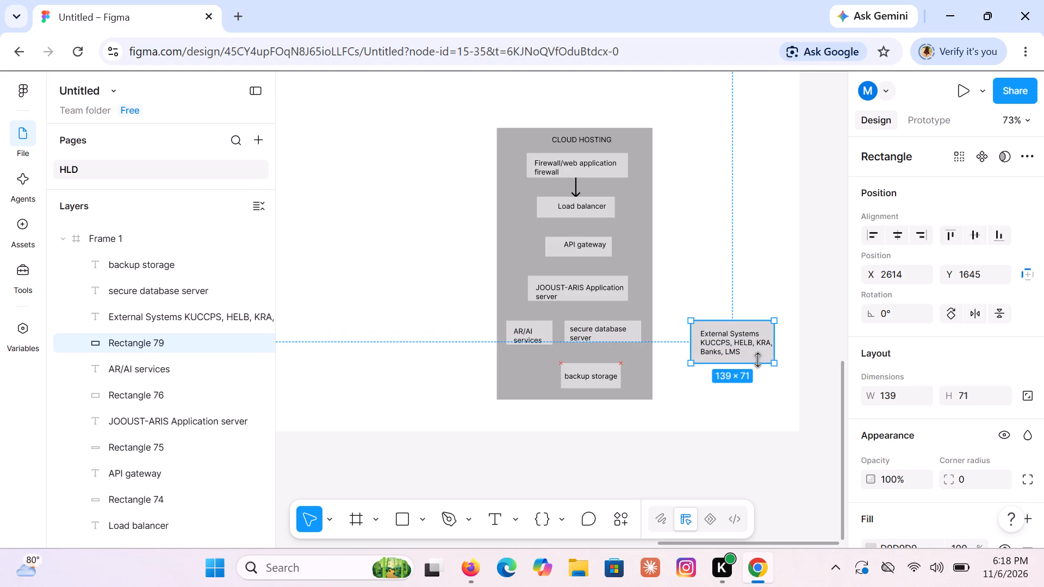
{"action": "left_click", "coordinate": [763, 284]}
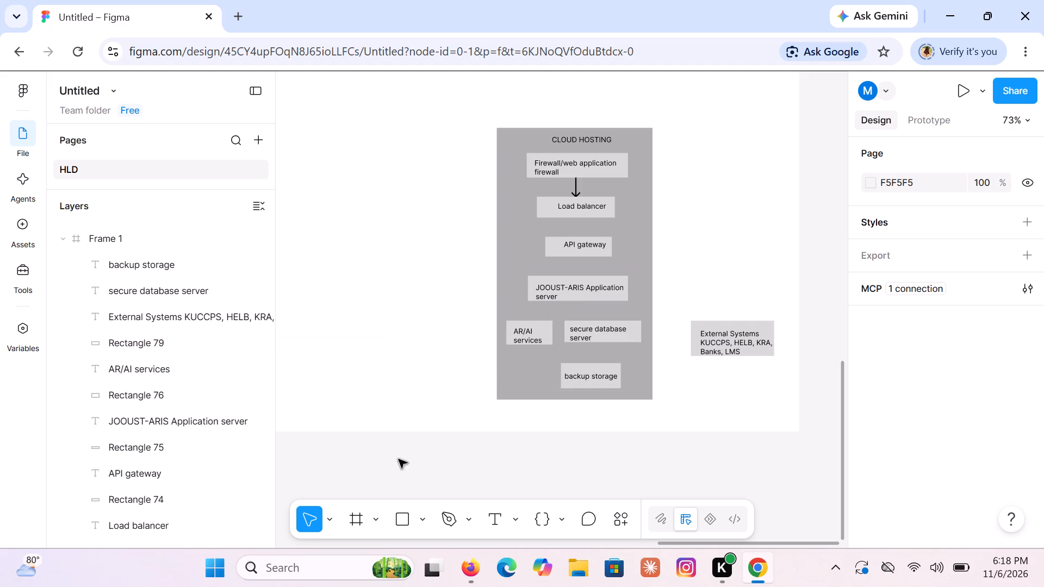
Draw an arrow from the lower edge of the JOOUST-ARIS Application server box to the External Systems box.
{"action": "left_click", "coordinate": [422, 513]}
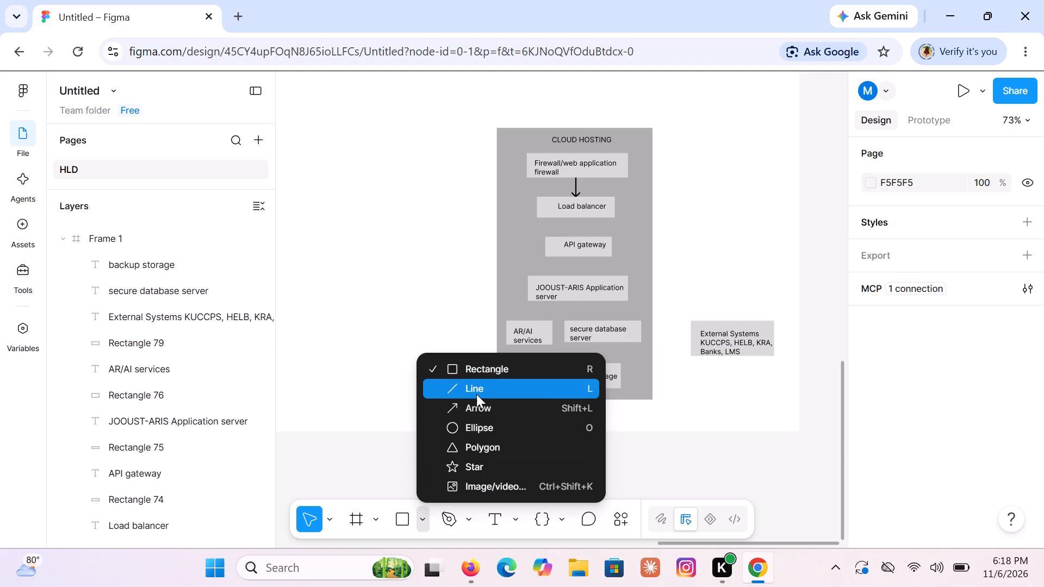
{"action": "left_click", "coordinate": [485, 406]}
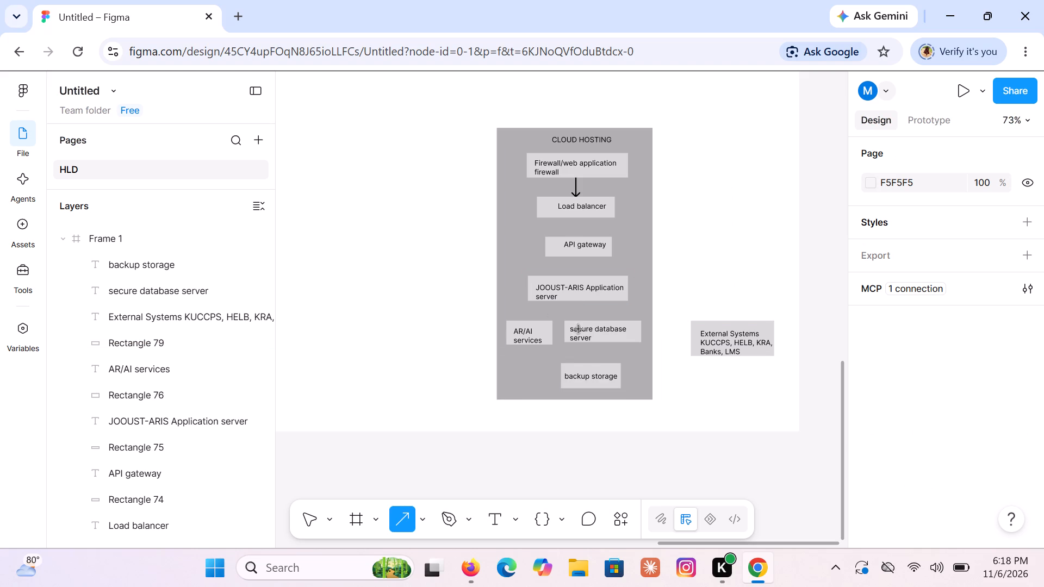
{"action": "left_click", "coordinate": [643, 304]}
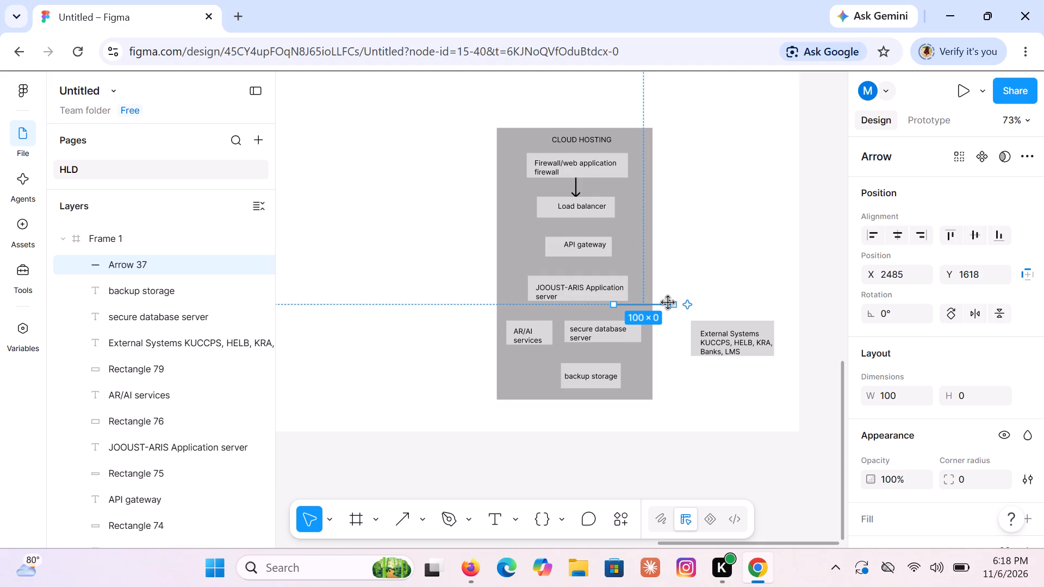
{"action": "left_click_drag", "start_coordinate": [668, 303], "coordinate": [689, 335]}
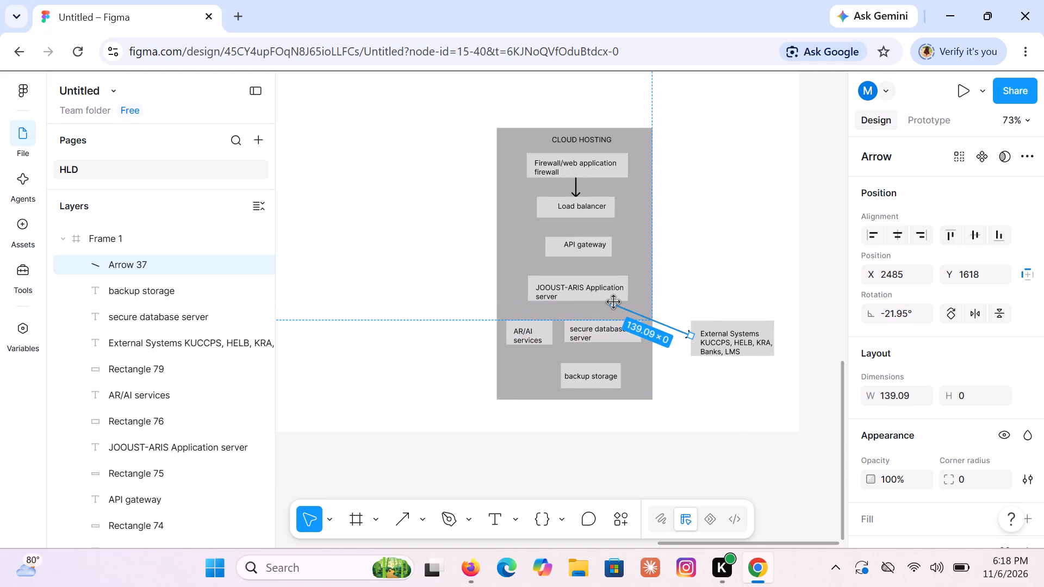
{"action": "left_click_drag", "start_coordinate": [614, 302], "coordinate": [618, 302]}
{"action": "left_click_drag", "start_coordinate": [618, 302], "coordinate": [619, 302]}
{"action": "left_click", "coordinate": [731, 264]}
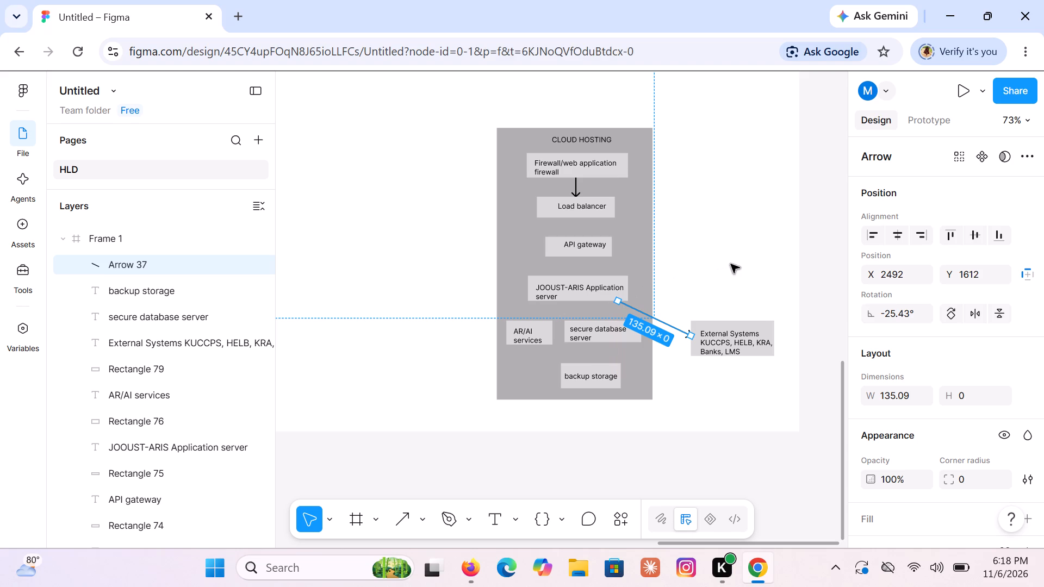
Draw a vertical arrow about 33 long from the JOOUST-ARIS Application server box down to the secure database server box.
{"action": "left_click", "coordinate": [397, 514]}
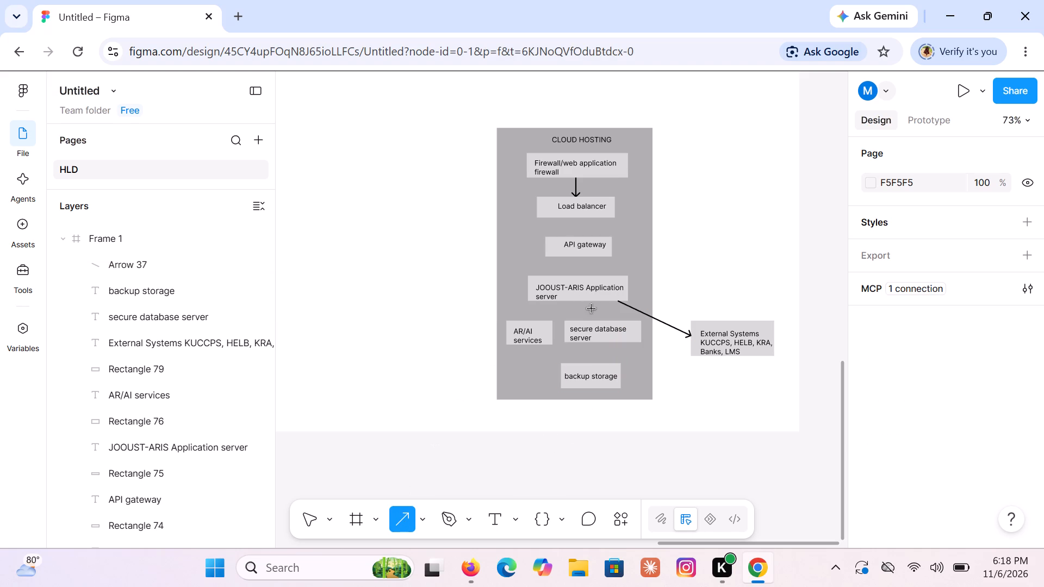
{"action": "left_click", "coordinate": [592, 309]}
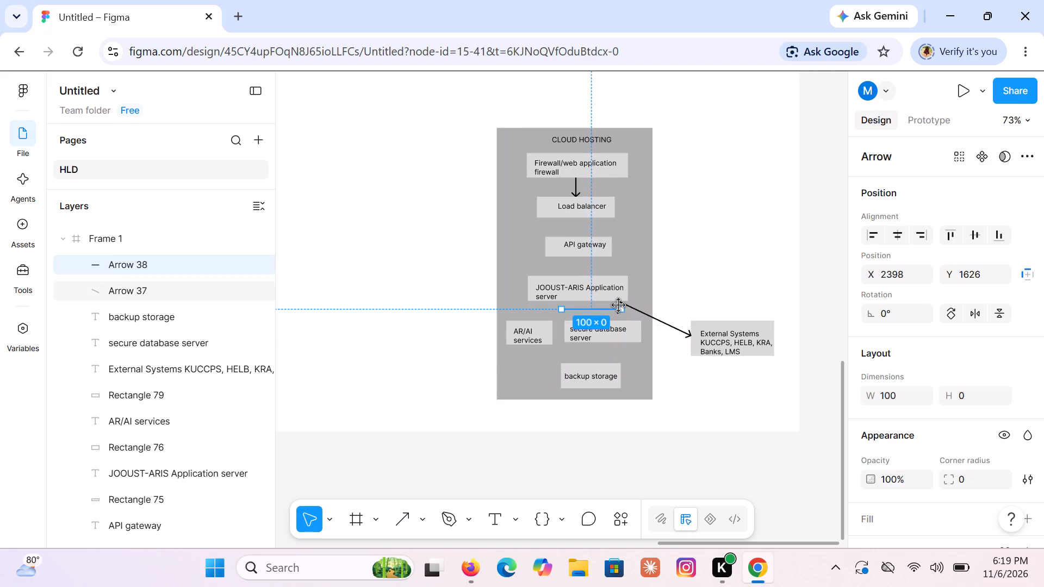
{"action": "left_click_drag", "start_coordinate": [619, 306], "coordinate": [600, 321]}
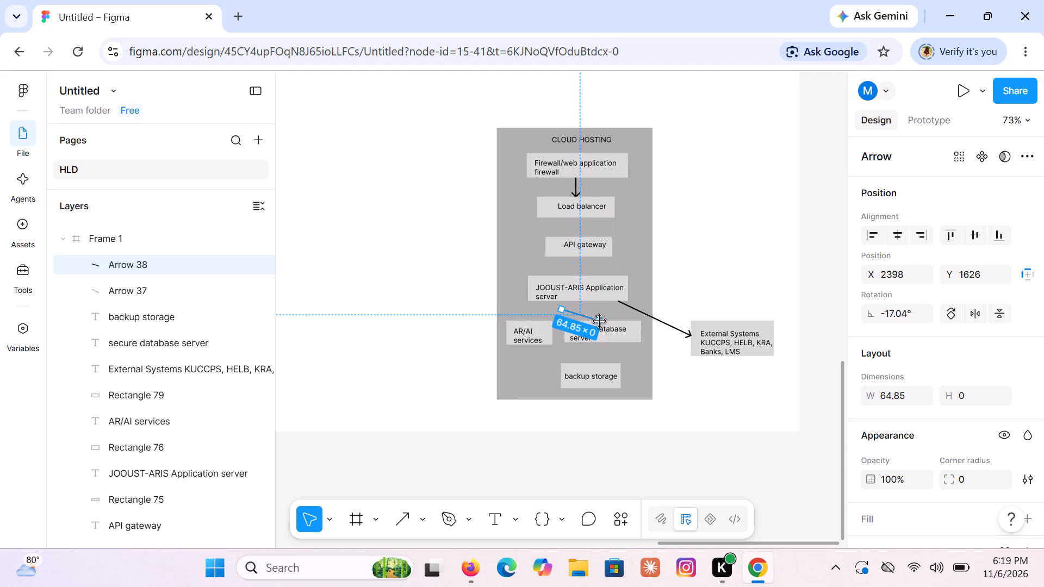
{"action": "left_click_drag", "start_coordinate": [564, 309], "coordinate": [601, 303]}
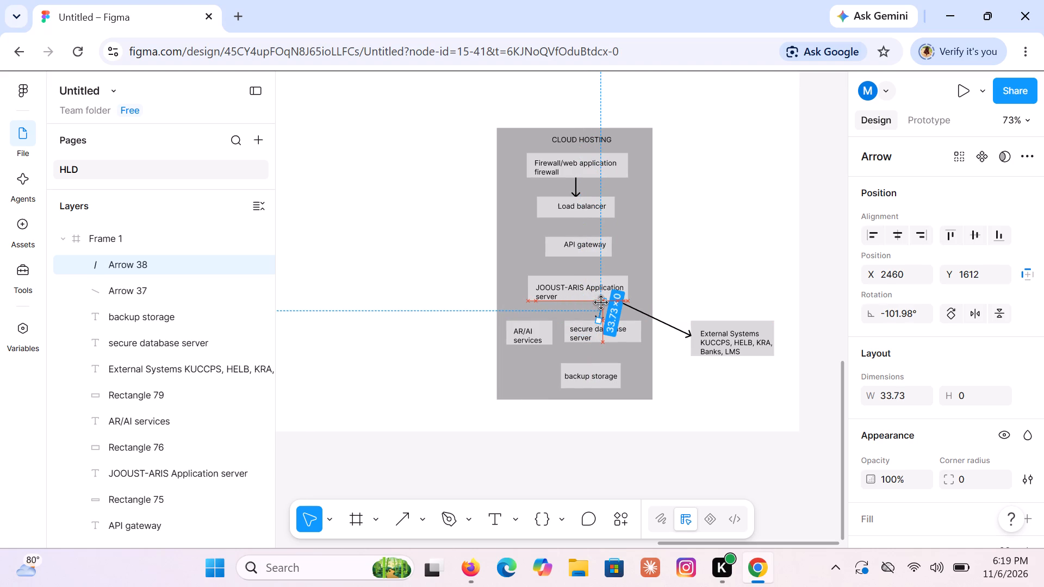
{"action": "left_click_drag", "start_coordinate": [601, 303], "coordinate": [599, 303]}
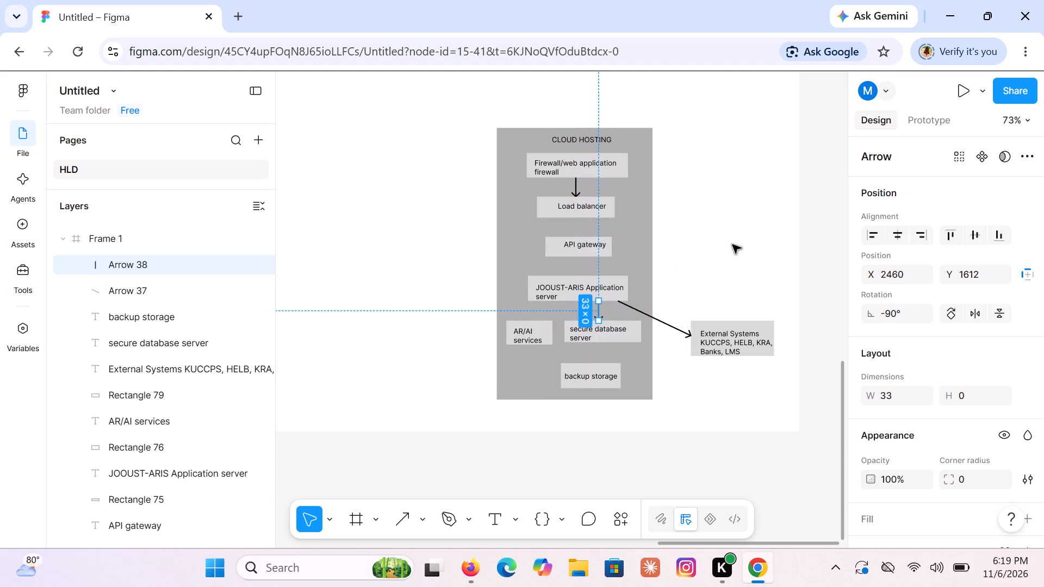
{"action": "left_click", "coordinate": [736, 244]}
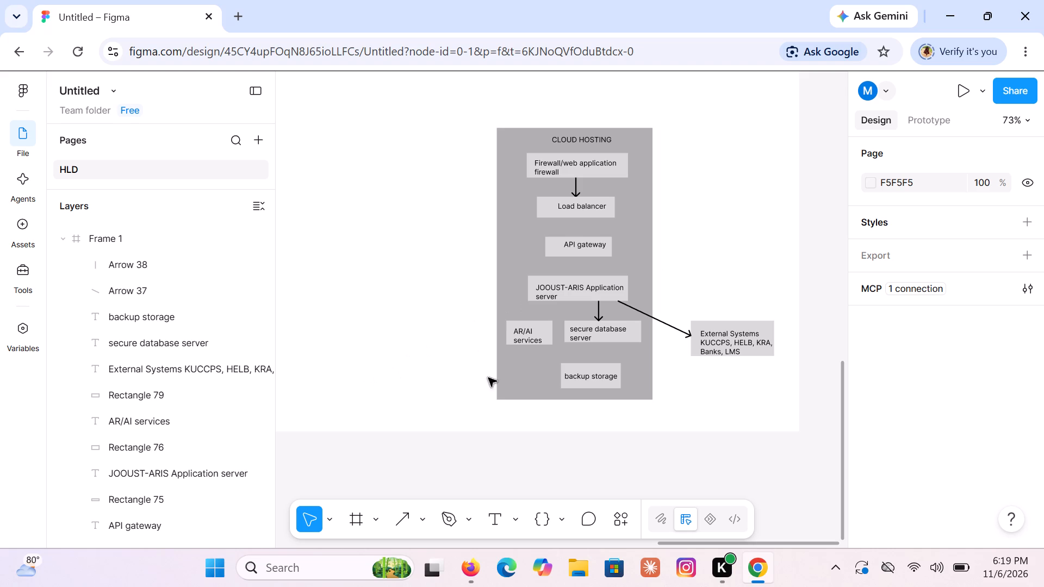
Draw a slanted arrow from the JOOUST-ARIS Application server box down to the AR/AI services box.
{"action": "left_click", "coordinate": [409, 514]}
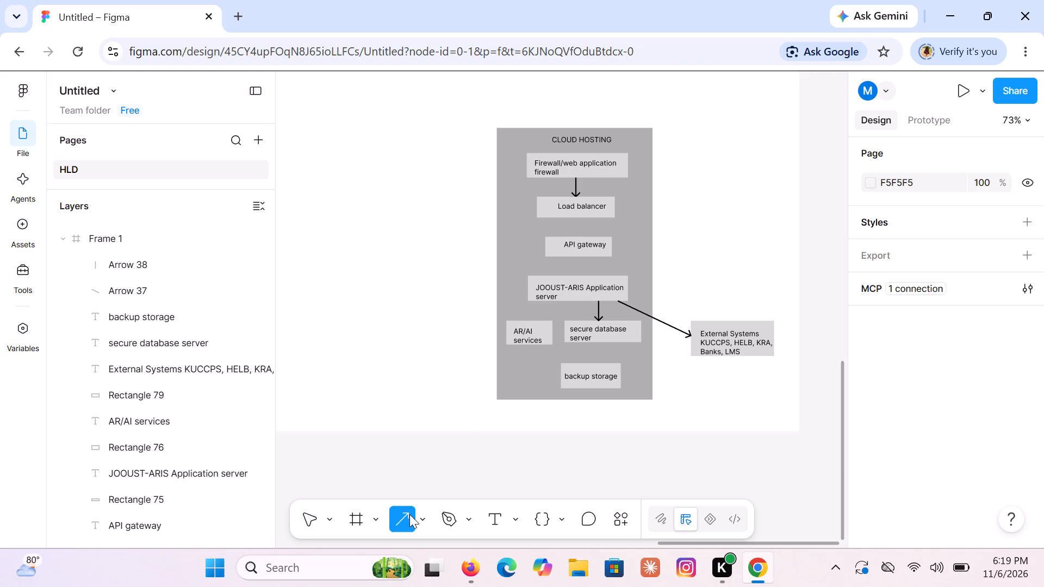
{"action": "left_click", "coordinate": [542, 307]}
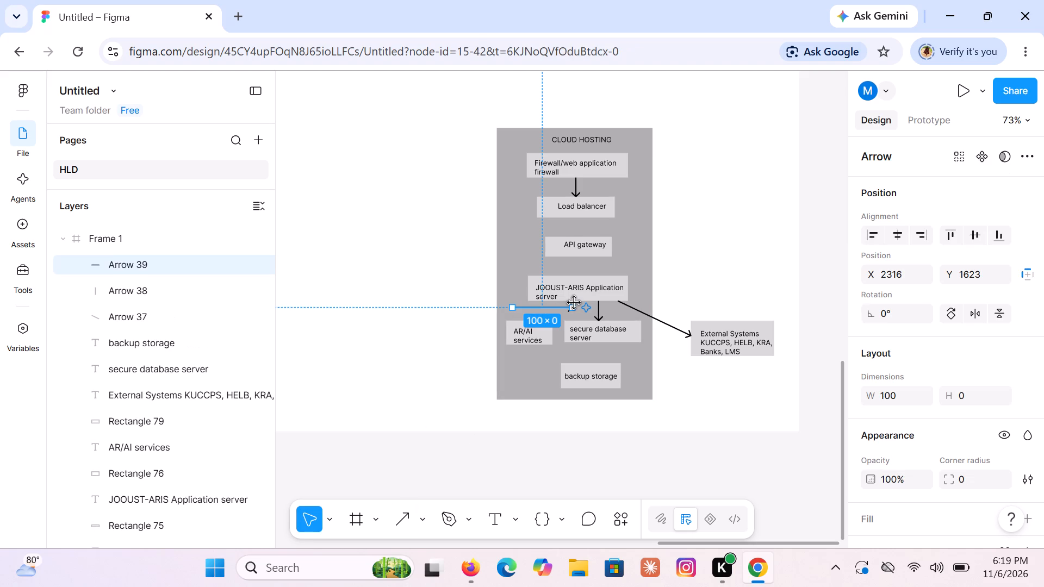
{"action": "left_click_drag", "start_coordinate": [574, 303], "coordinate": [533, 319]}
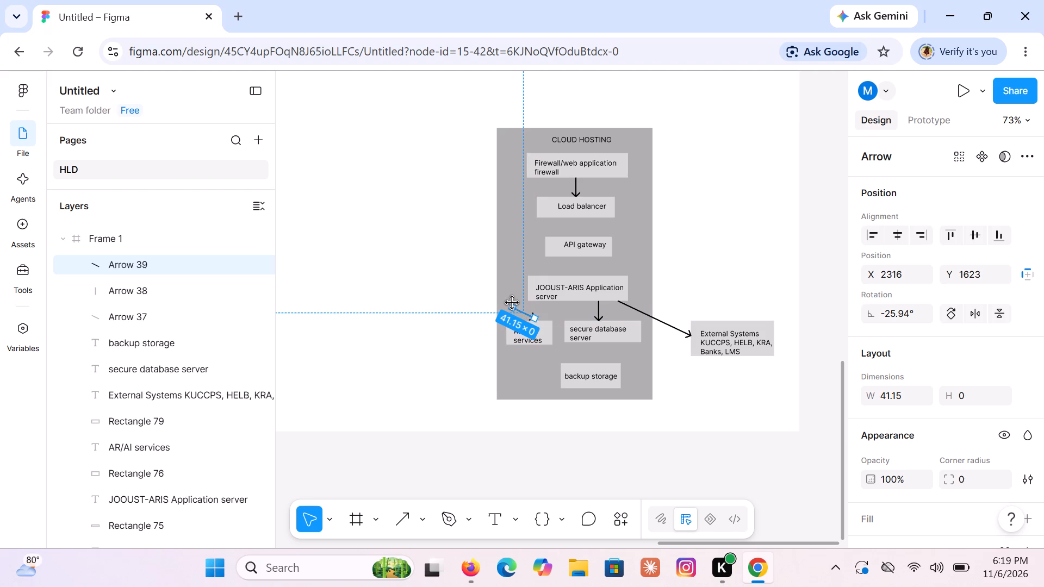
Move the tail of the AR/AI services arrow to the lower edge of the JOOUST-ARIS Application server box, making it about 29 long.
{"action": "left_click_drag", "start_coordinate": [512, 303], "coordinate": [539, 305]}
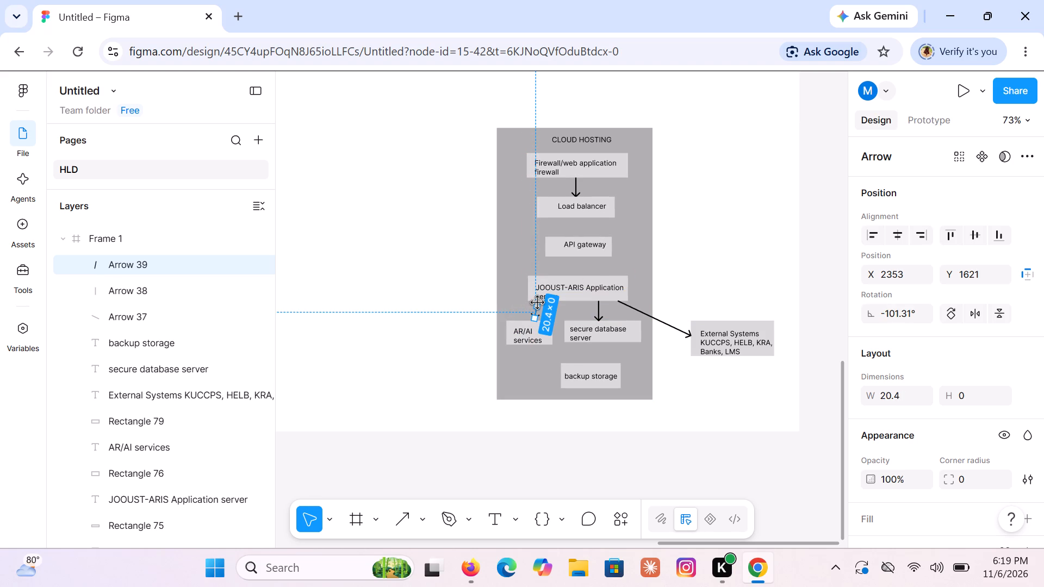
{"action": "left_click", "coordinate": [538, 303]}
{"action": "left_click_drag", "start_coordinate": [538, 298], "coordinate": [536, 303]}
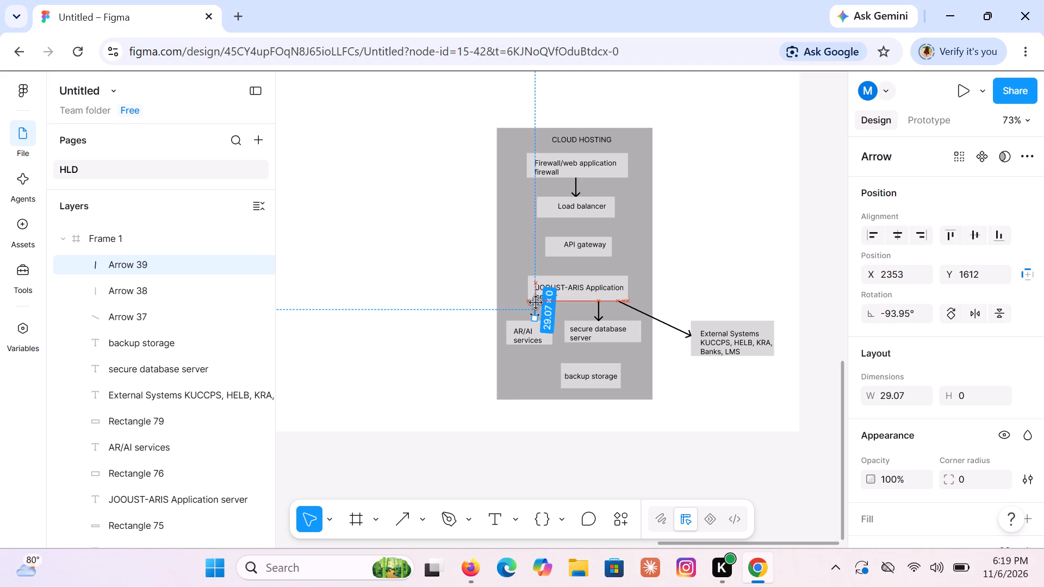
{"action": "left_click_drag", "start_coordinate": [536, 303], "coordinate": [536, 304]}
{"action": "left_click", "coordinate": [686, 254]}
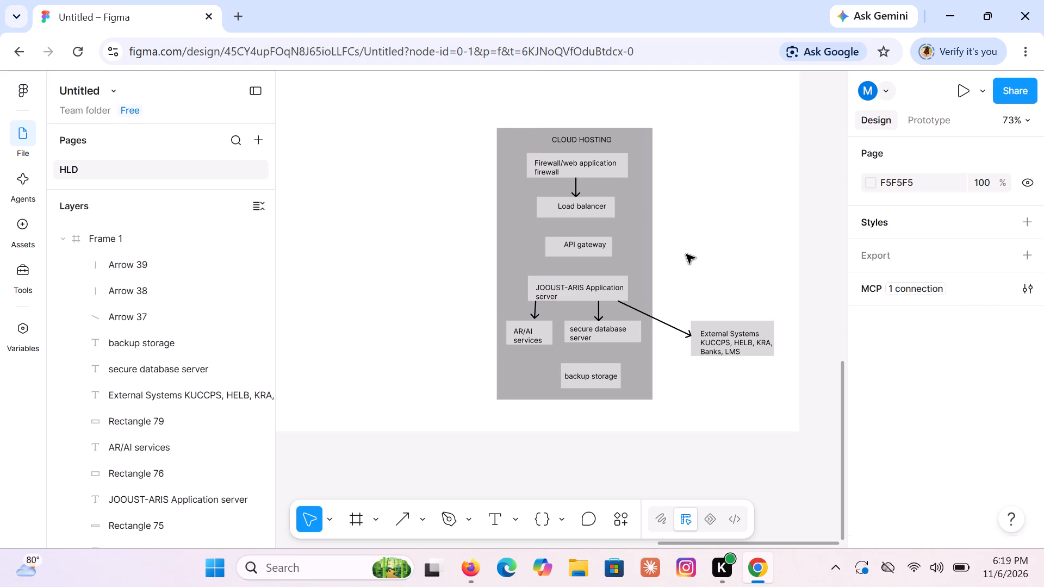
Shift the arrow's tip onto the upper edge of the AR/AI services box, making the arrow about 34 long, and deselect it.
{"action": "left_click", "coordinate": [532, 309]}
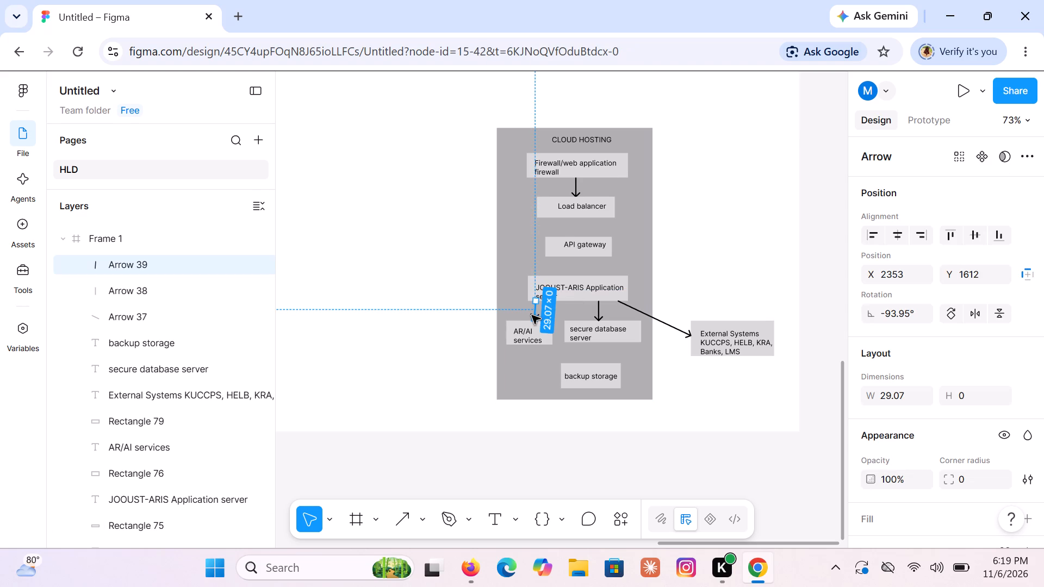
{"action": "left_click", "coordinate": [534, 309]}
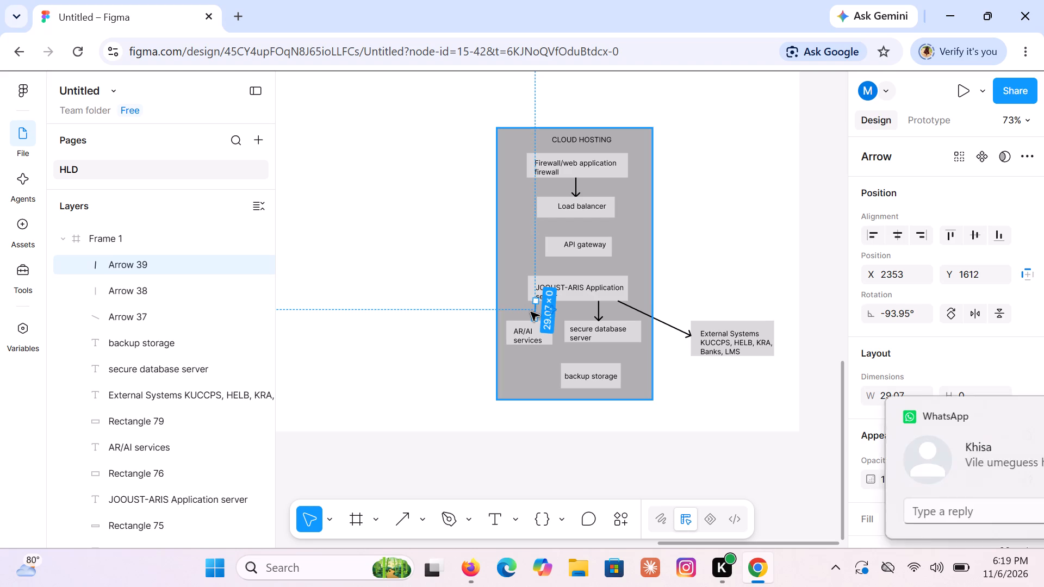
{"action": "left_click", "coordinate": [735, 219]}
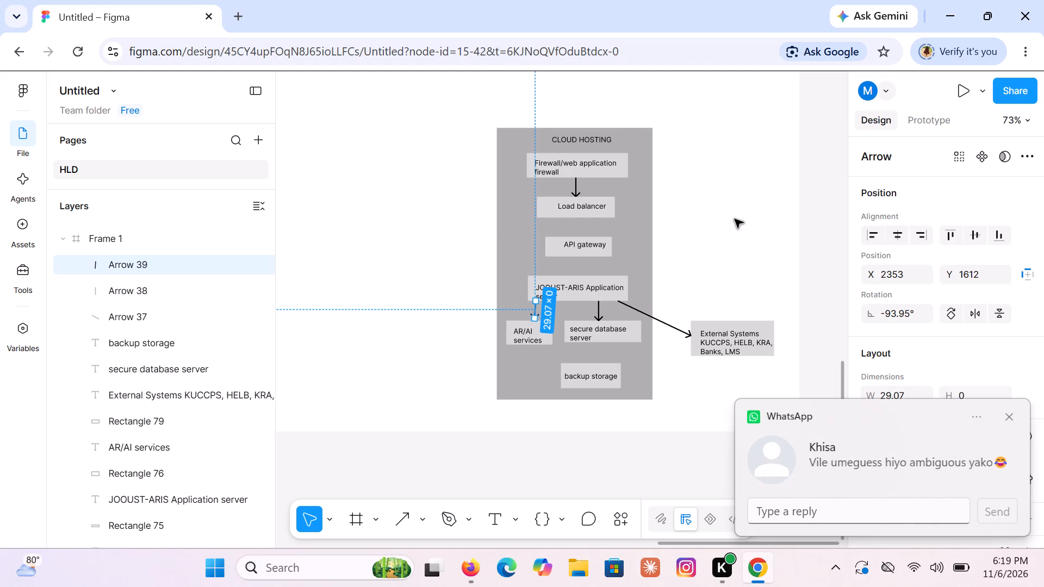
{"action": "left_click", "coordinate": [533, 311]}
{"action": "left_click", "coordinate": [533, 318]}
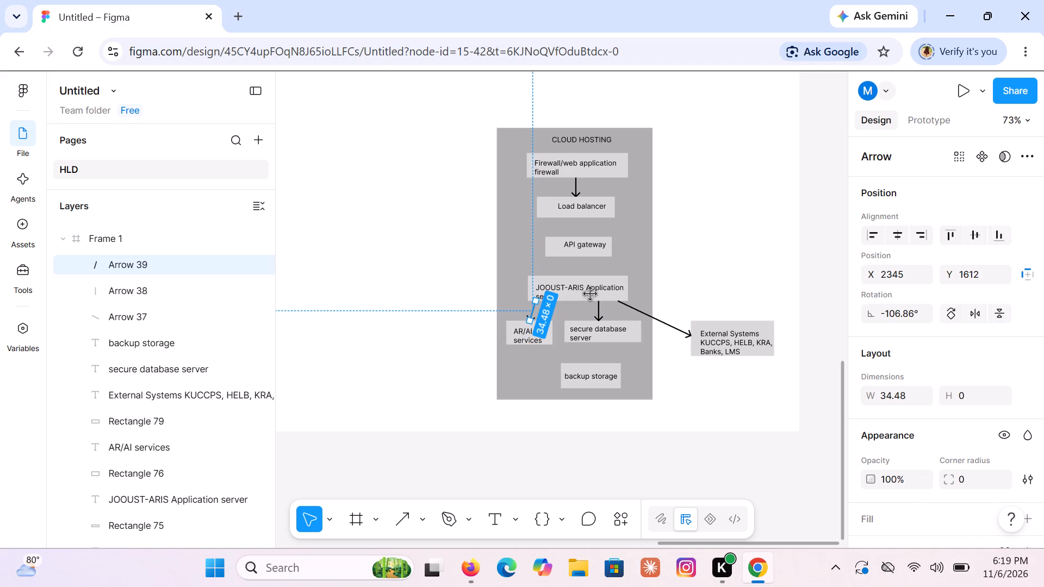
{"action": "left_click", "coordinate": [692, 232]}
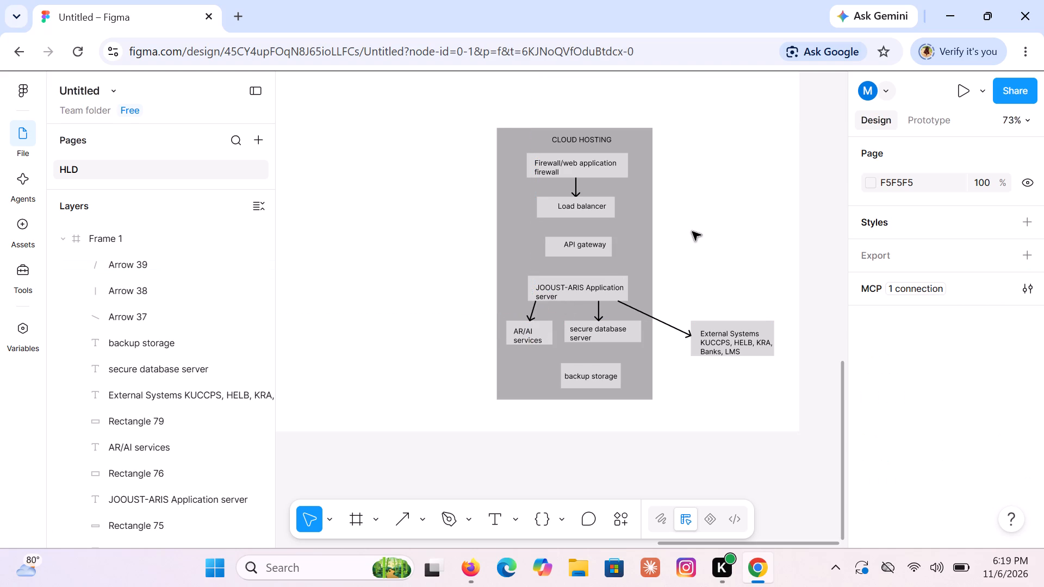
Add a horizontal arrow 100 long at the secure database server box's lower edge, with its tail near the box's middle.
{"action": "left_click", "coordinate": [395, 527]}
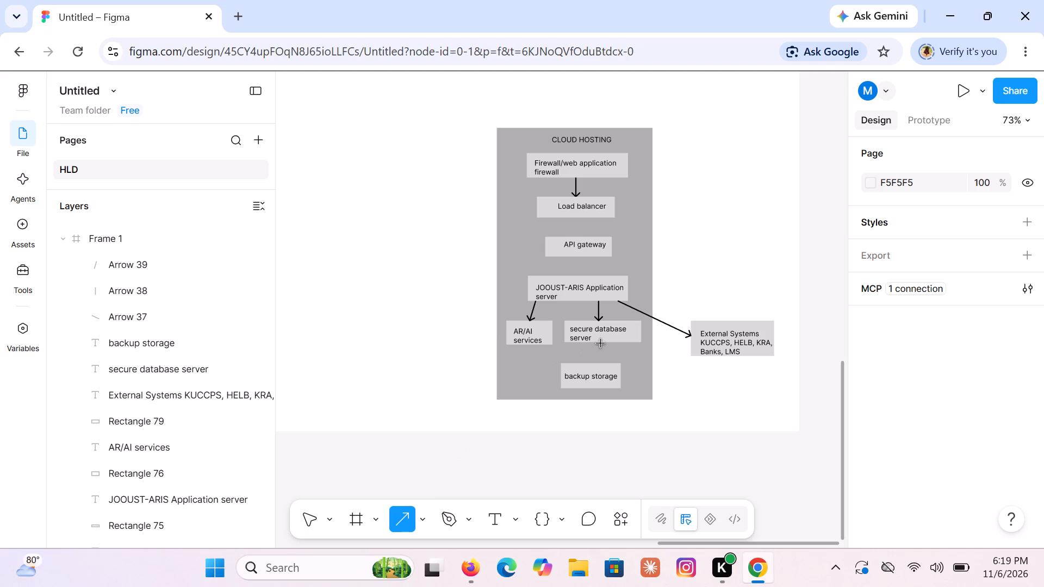
{"action": "left_click", "coordinate": [601, 344]}
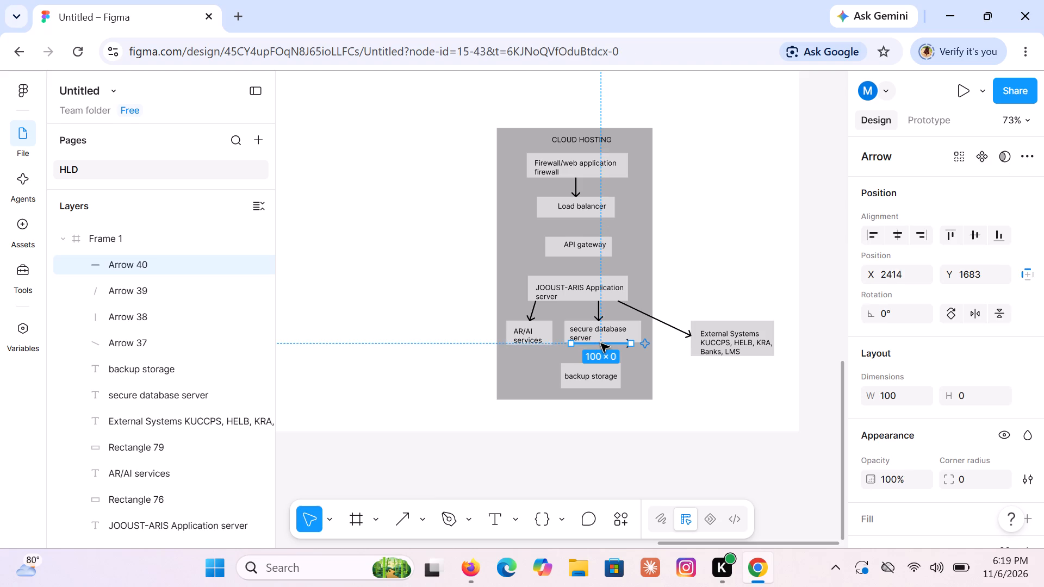
{"action": "left_click_drag", "start_coordinate": [601, 344], "coordinate": [629, 342]}
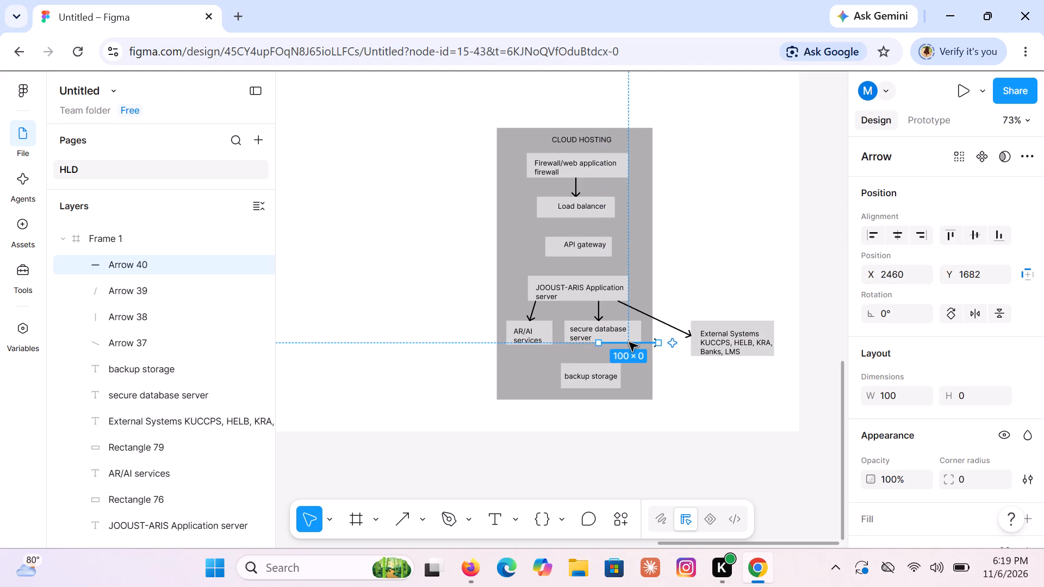
Fit a vertical arrow about 34 long from the secure database server box down to the backup storage box.
{"action": "left_click_drag", "start_coordinate": [659, 340], "coordinate": [580, 386]}
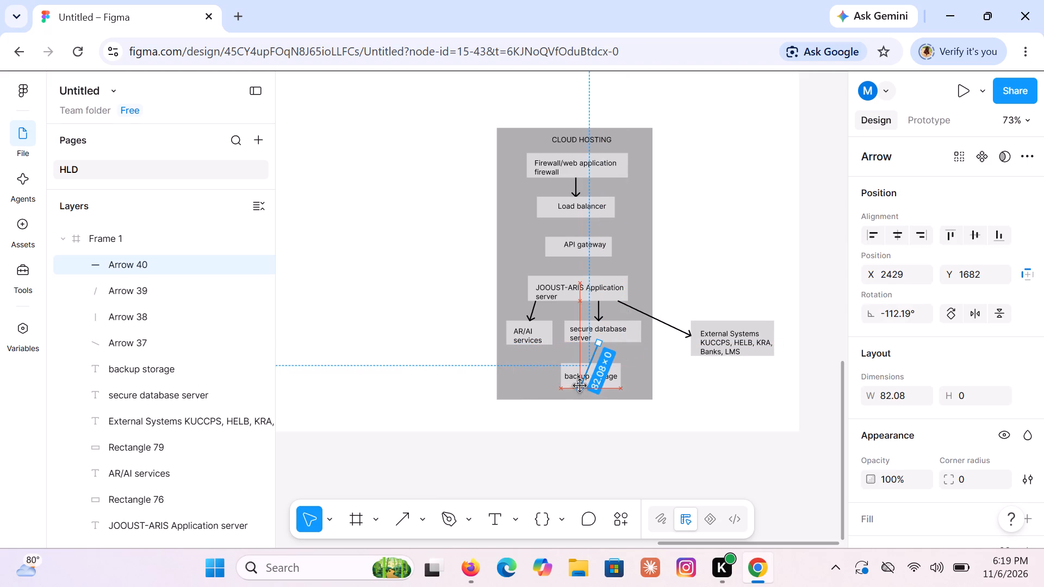
{"action": "left_click_drag", "start_coordinate": [580, 386], "coordinate": [589, 365]}
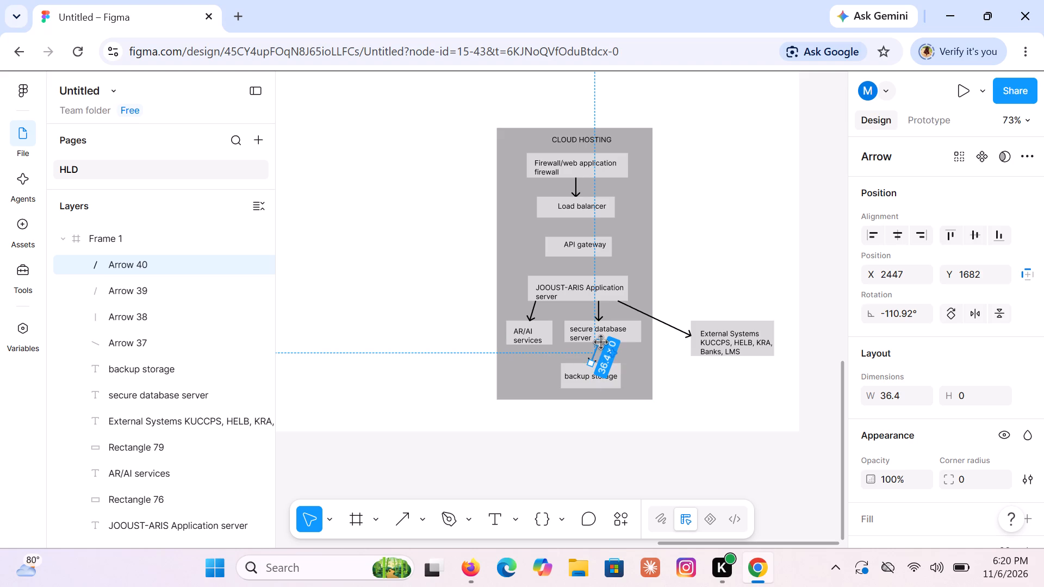
{"action": "left_click_drag", "start_coordinate": [600, 342], "coordinate": [589, 344]}
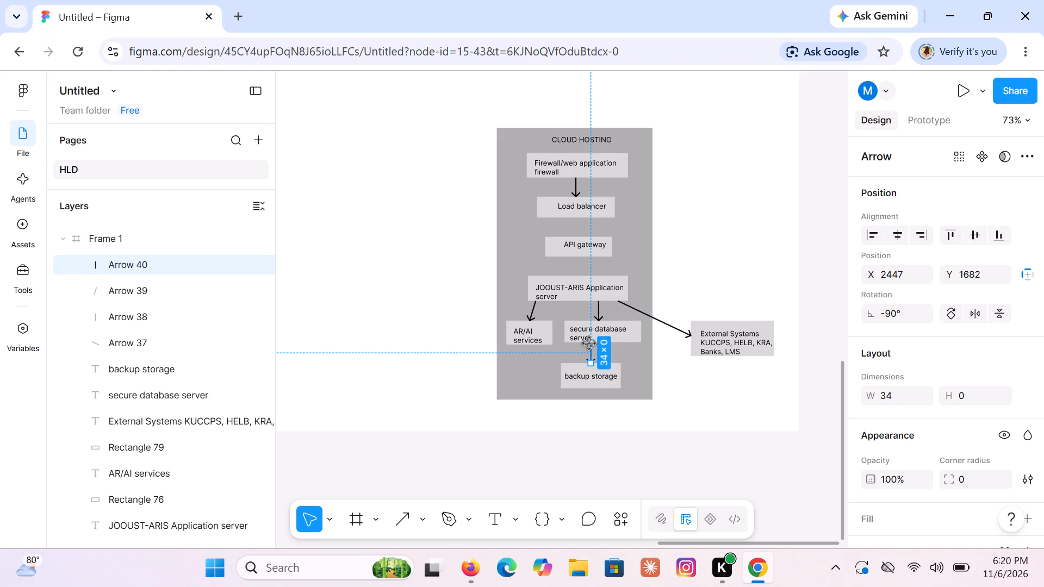
{"action": "left_click", "coordinate": [721, 238]}
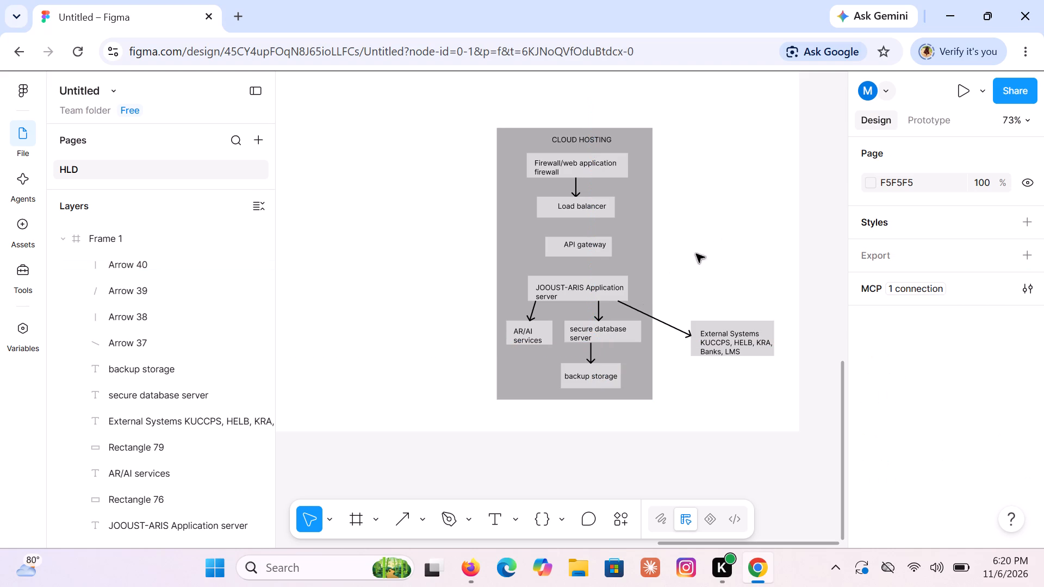
Add the text label "Secure API" along the arrow leading to the External Systems box.
{"action": "key", "text": "t"}
{"action": "left_click", "coordinate": [643, 305]}
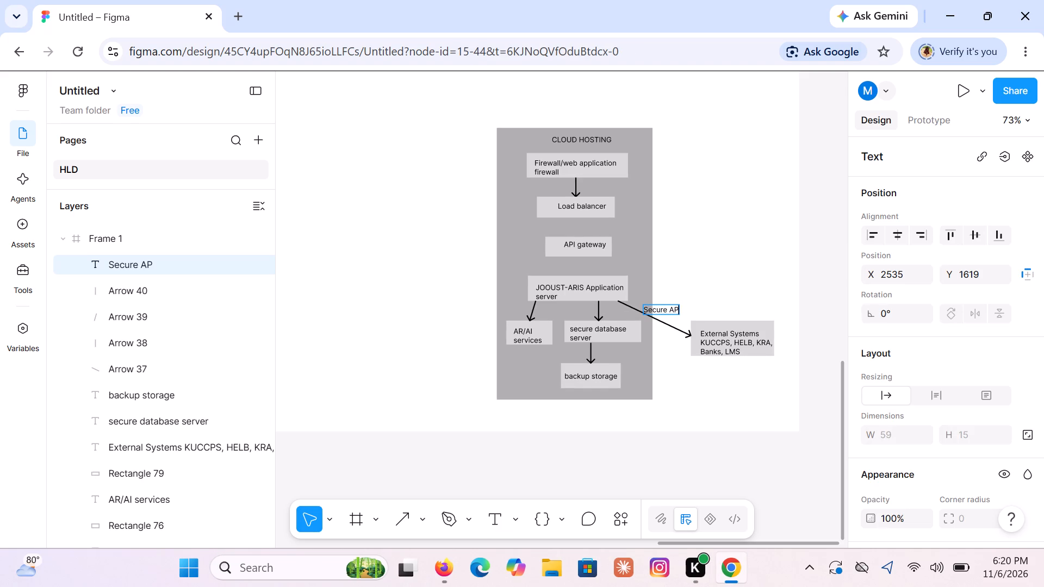
{"action": "left_click", "coordinate": [737, 263]}
{"action": "left_click", "coordinate": [737, 263]}
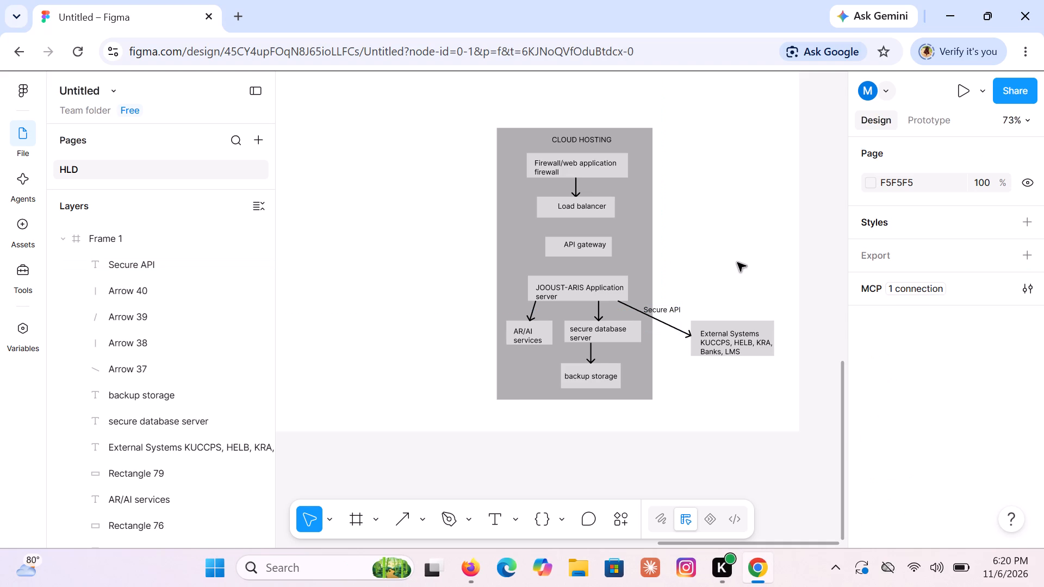
Draw a vertical arrow about 152 long from just below the Internet/Campus network circle to the Firewall/web application firewall box.
{"action": "key", "text": "Up"}
{"action": "key", "text": "Up"}
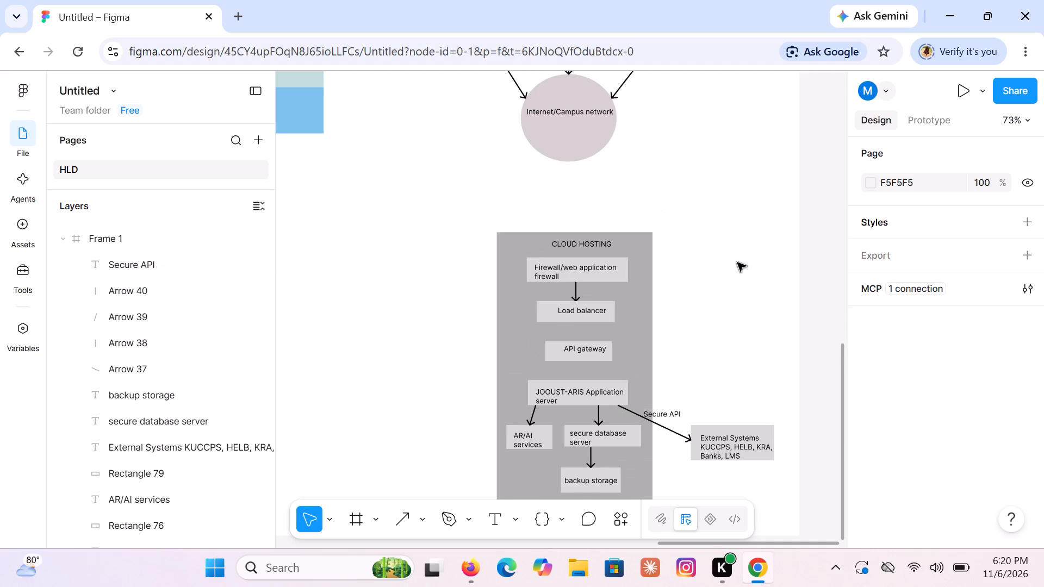
{"action": "key", "text": "Up"}
{"action": "key", "text": "Up"}
{"action": "key", "text": "Up"}
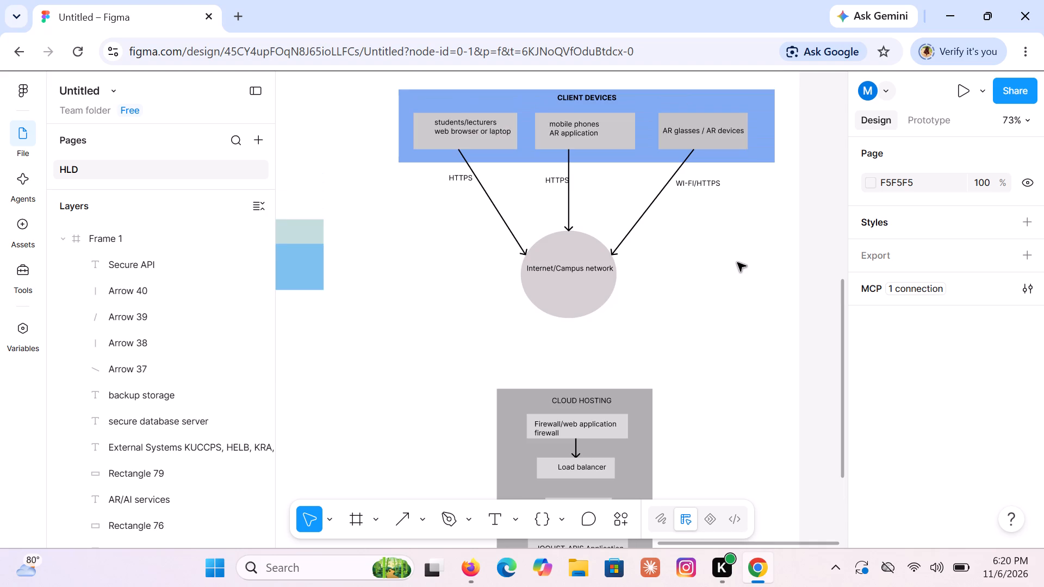
{"action": "left_click", "coordinate": [403, 513]}
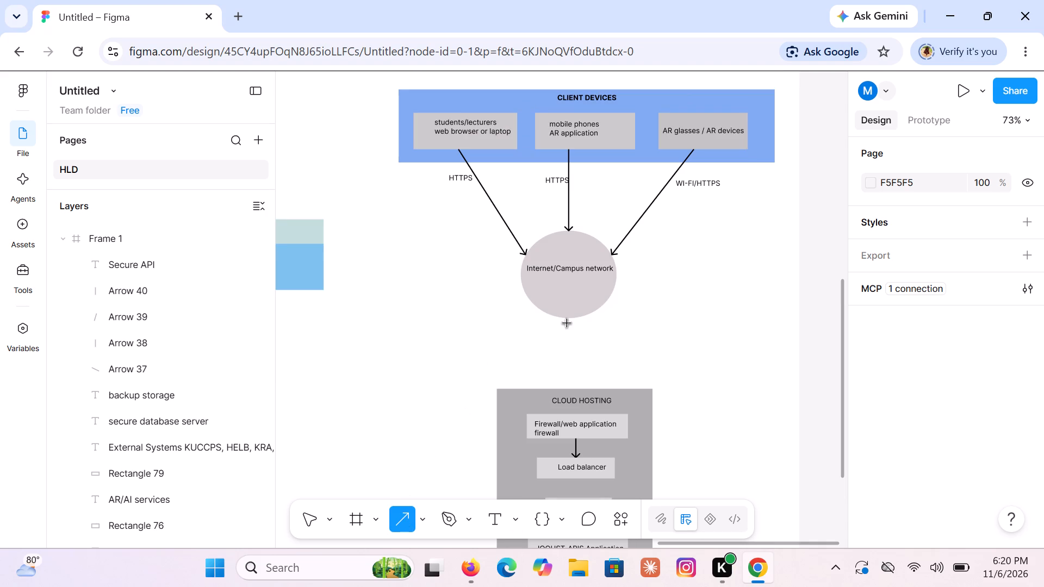
{"action": "left_click", "coordinate": [567, 323]}
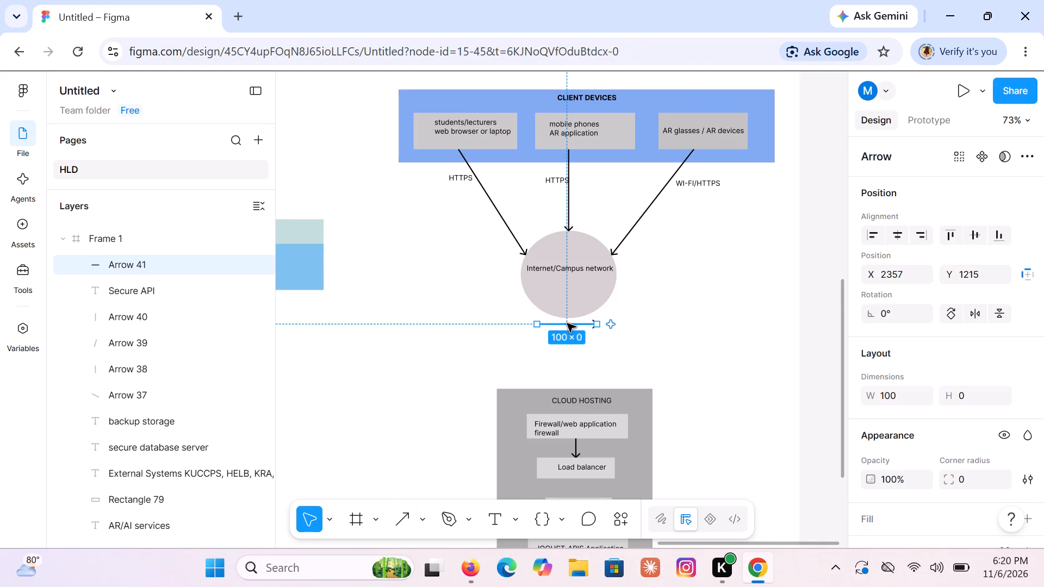
{"action": "left_click_drag", "start_coordinate": [598, 320], "coordinate": [572, 376]}
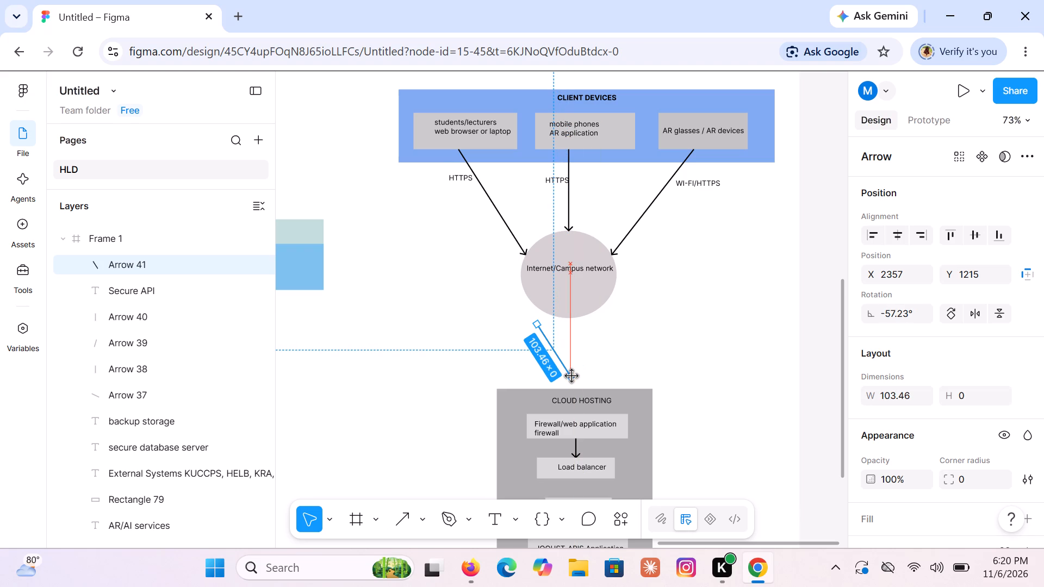
{"action": "left_click_drag", "start_coordinate": [572, 376], "coordinate": [574, 414]}
{"action": "left_click_drag", "start_coordinate": [540, 320], "coordinate": [568, 321]}
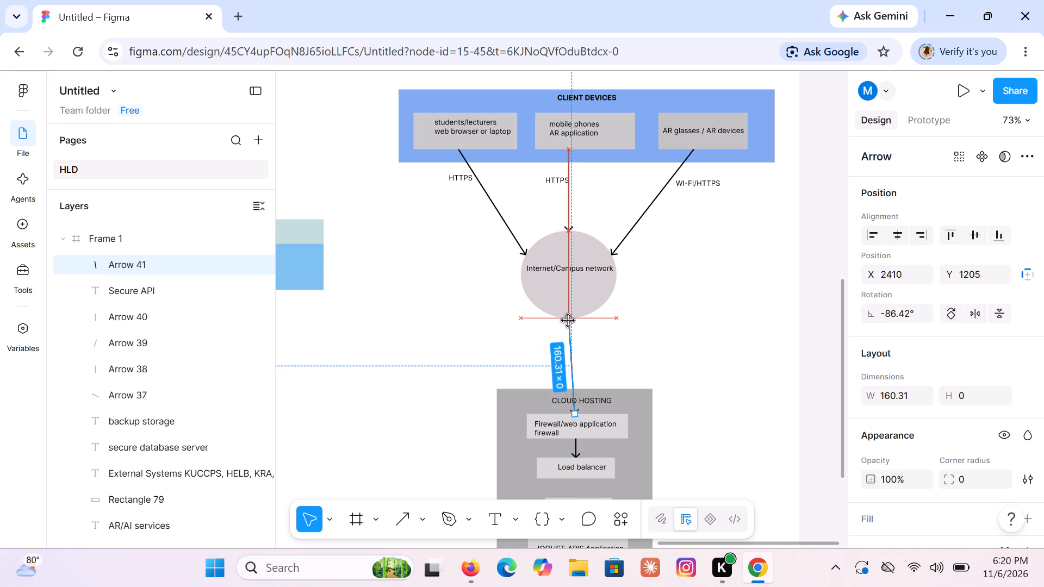
{"action": "left_click_drag", "start_coordinate": [568, 321], "coordinate": [574, 323]}
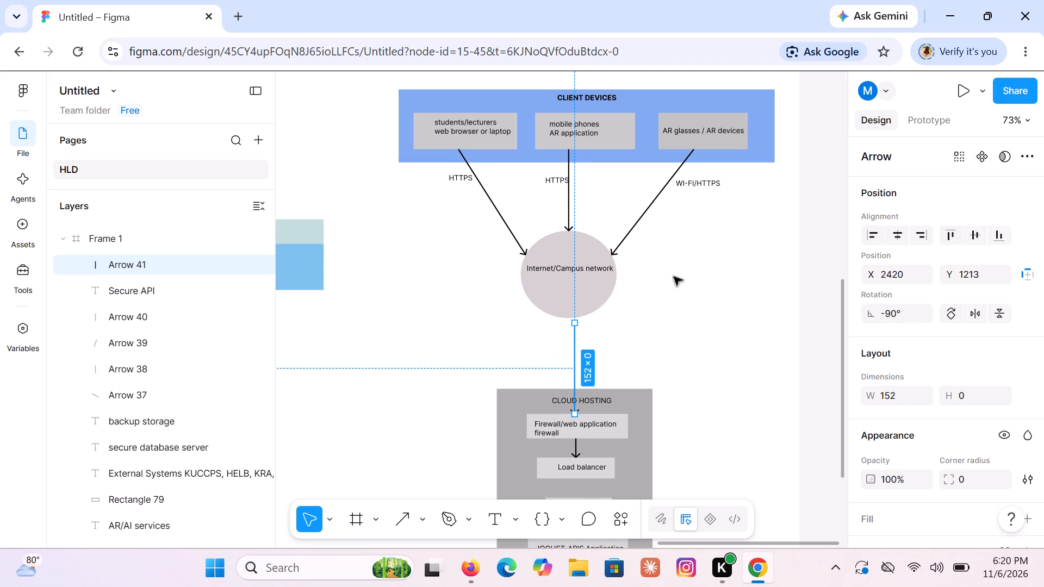
{"action": "left_click", "coordinate": [704, 268]}
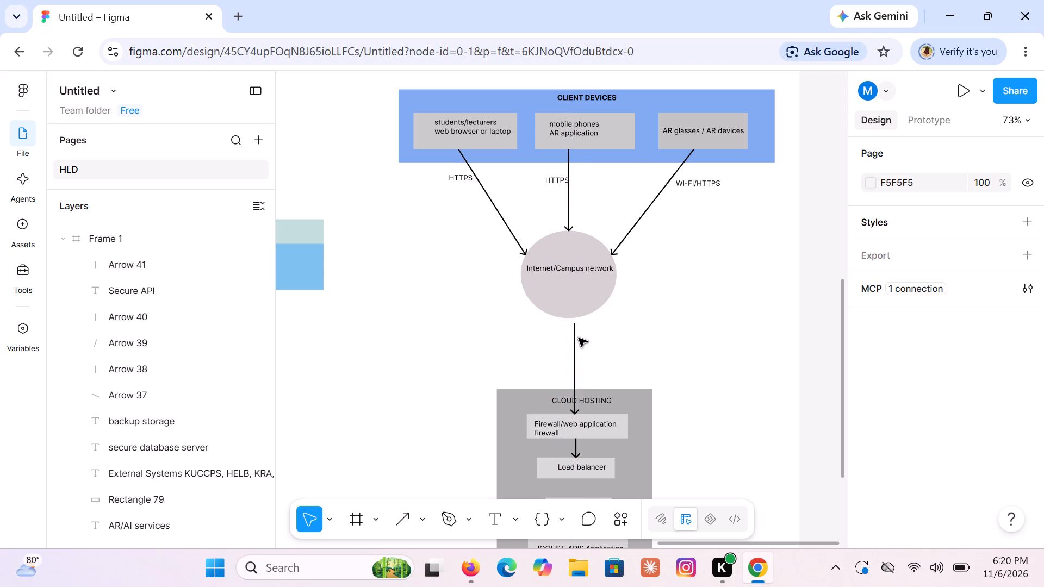
Extend the upper end of the arrow above the firewall box to about 167 long so it meets the Internet/Campus network circle.
{"action": "left_click", "coordinate": [573, 340]}
{"action": "left_click", "coordinate": [578, 330]}
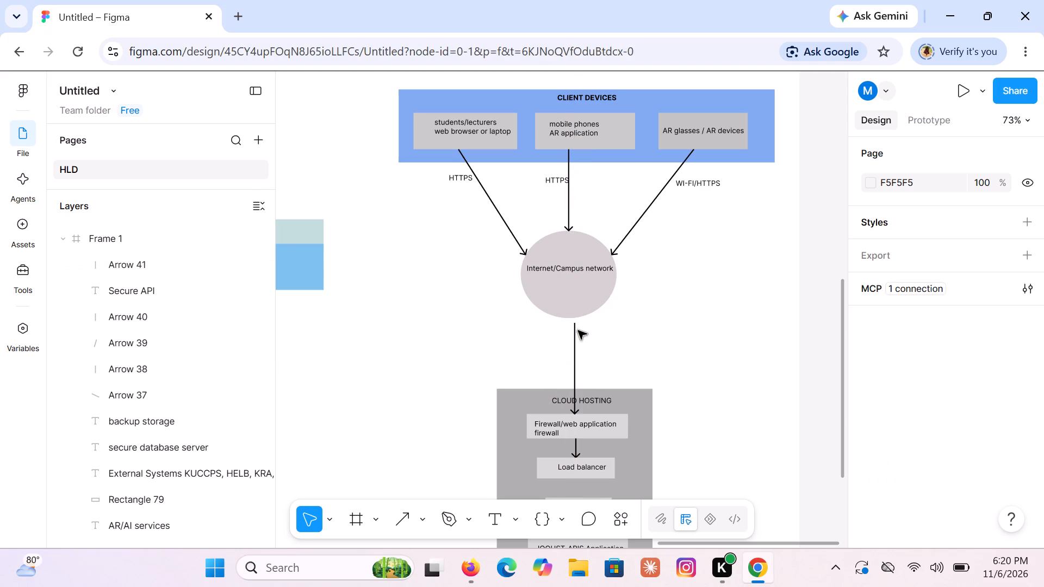
{"action": "left_click", "coordinate": [578, 330]}
{"action": "left_click", "coordinate": [571, 333]}
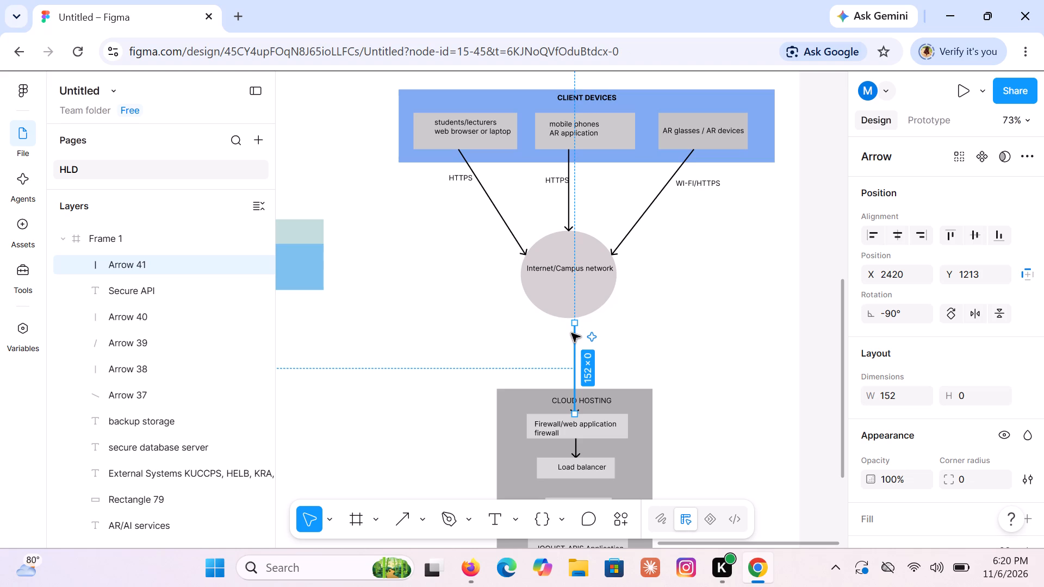
{"action": "left_click_drag", "start_coordinate": [575, 319], "coordinate": [575, 316]}
{"action": "left_click_drag", "start_coordinate": [575, 316], "coordinate": [575, 314]}
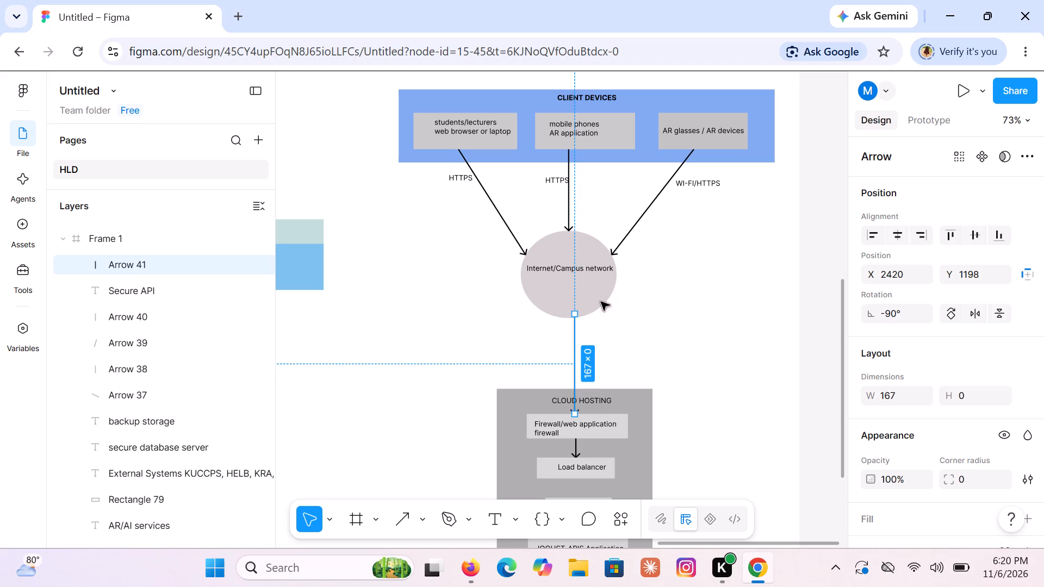
{"action": "left_click", "coordinate": [759, 248]}
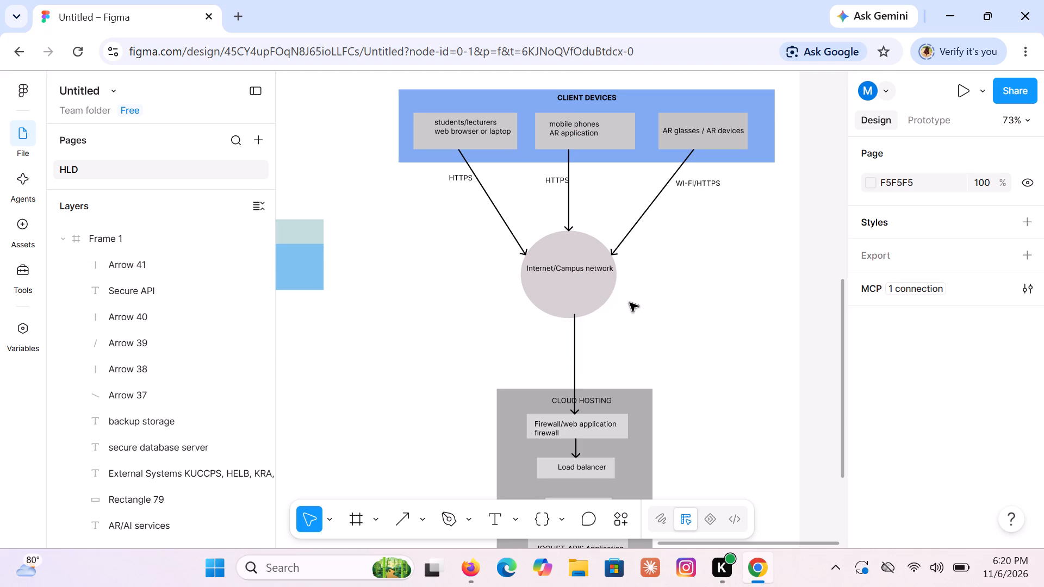
Select the arrow between the Internet/Campus network circle and the firewall box.
{"action": "left_click", "coordinate": [573, 332]}
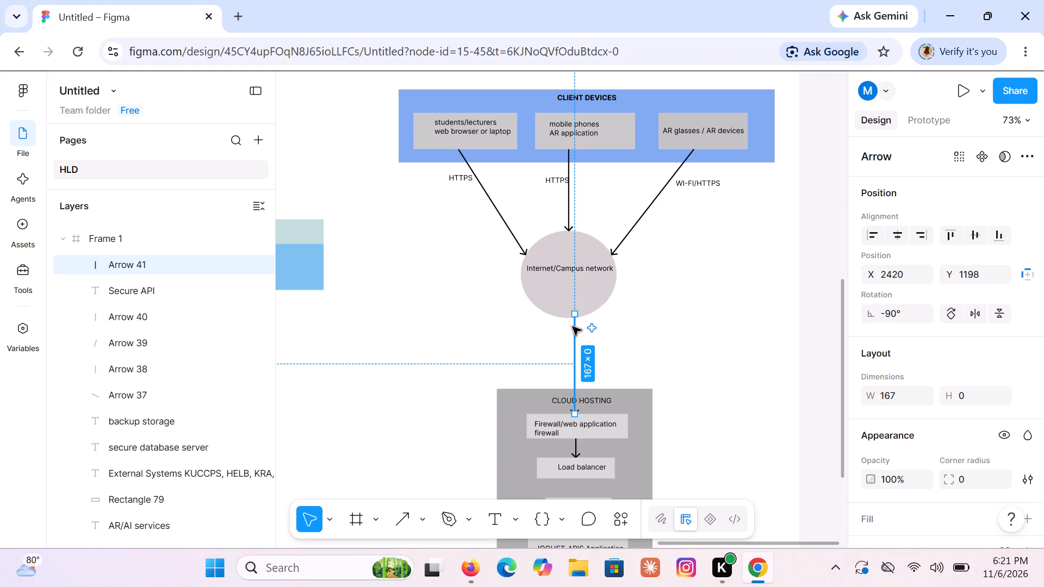
Shorten the upper end of the arrow above the firewall box slightly so it starts at the Internet/Campus network circle's bottom edge.
{"action": "left_click_drag", "start_coordinate": [574, 316], "coordinate": [574, 321]}
{"action": "left_click", "coordinate": [678, 308]}
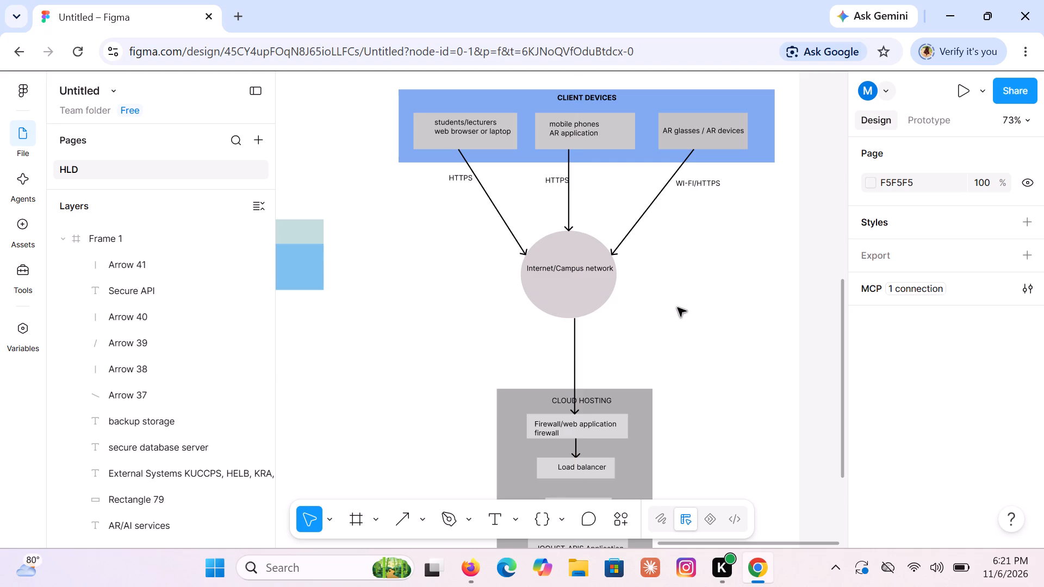
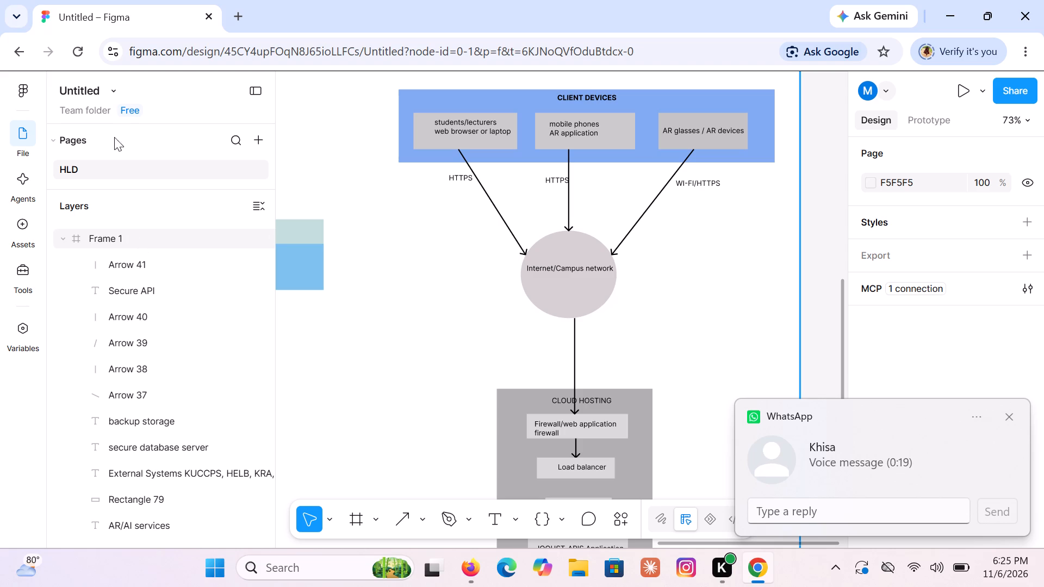
Rename the design file as JOOUST-ARIS HLD.
{"action": "left_click", "coordinate": [97, 90]}
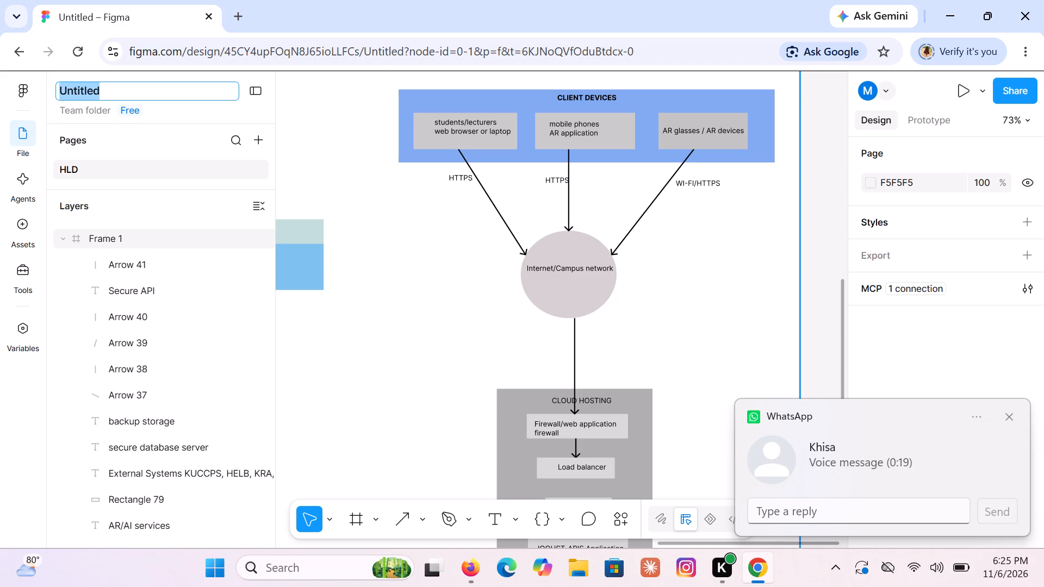
{"action": "key", "text": "BackSpace"}
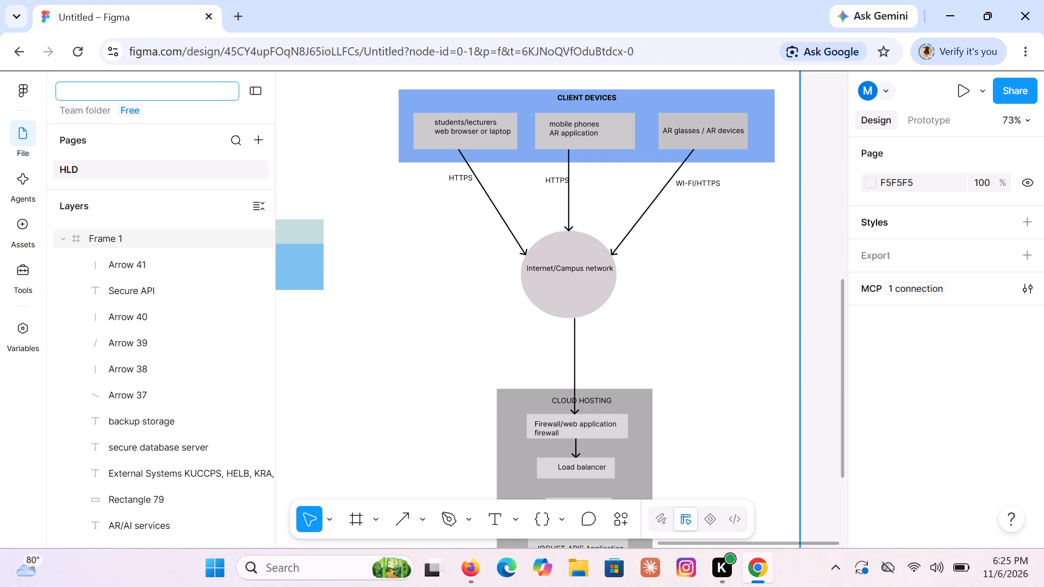
Rename the design file, starting the new name with "JOOUST-ARIS".
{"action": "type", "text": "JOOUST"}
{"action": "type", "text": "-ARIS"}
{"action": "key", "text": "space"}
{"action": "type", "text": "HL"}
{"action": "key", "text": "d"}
{"action": "left_click", "coordinate": [317, 131]}
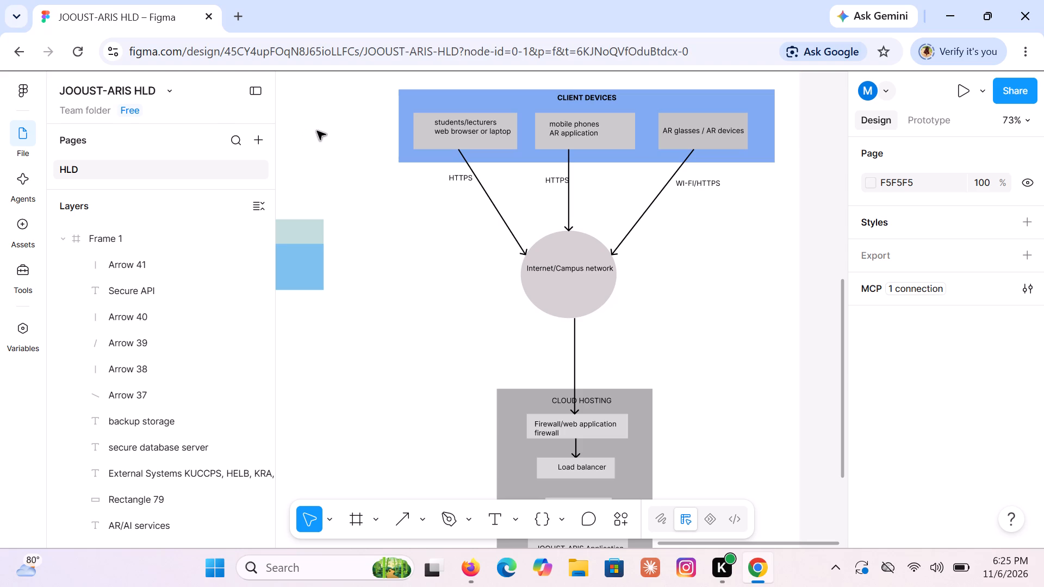
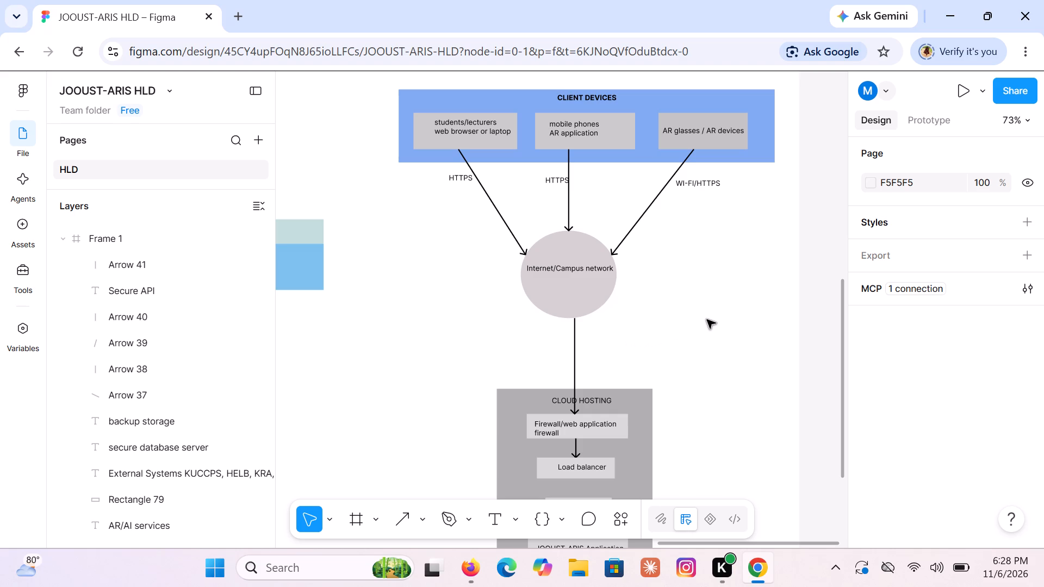
Copy the share link of the JOOUST-ARIS HLD design file.
{"action": "left_click", "coordinate": [1018, 88]}
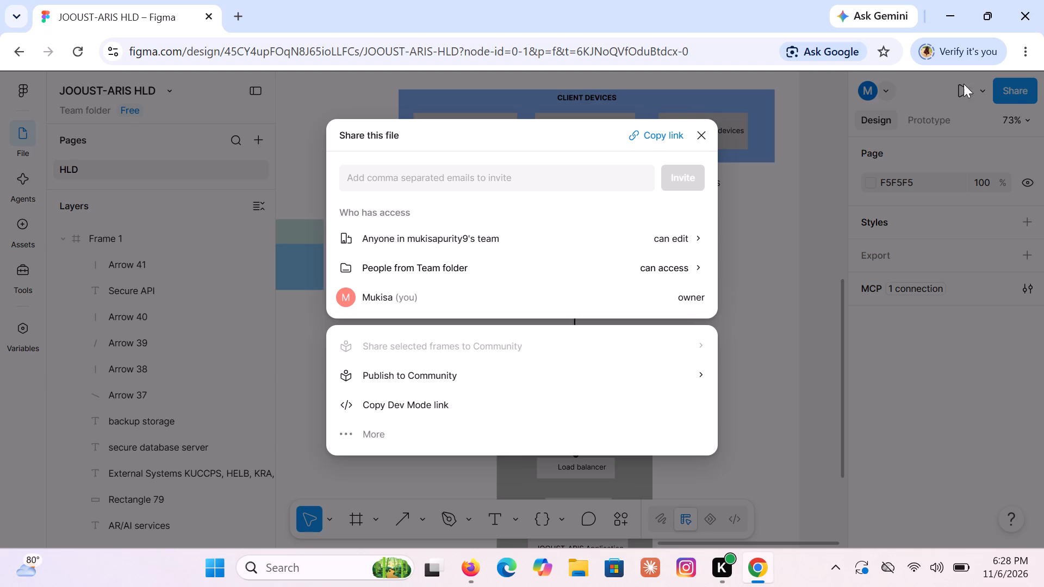
{"action": "left_click", "coordinate": [662, 130]}
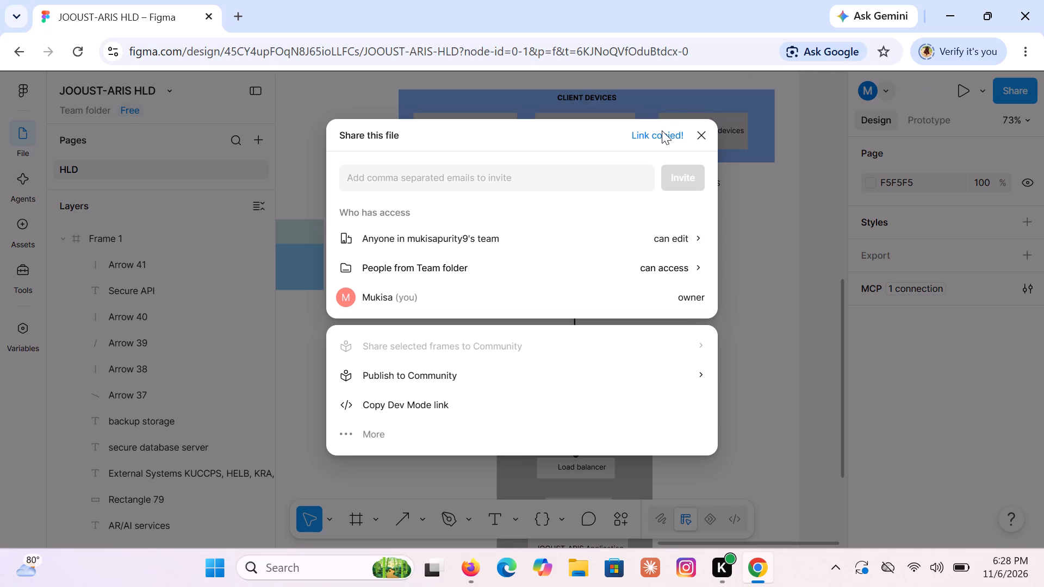
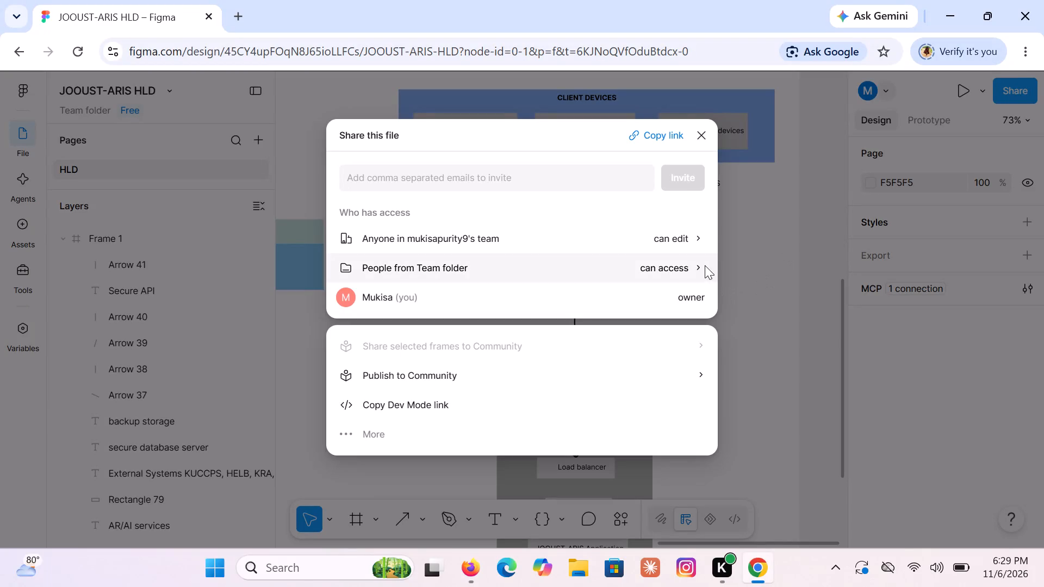
Check who can access the file through the Team folder permissions, and close the sharing settings.
{"action": "left_click", "coordinate": [700, 264]}
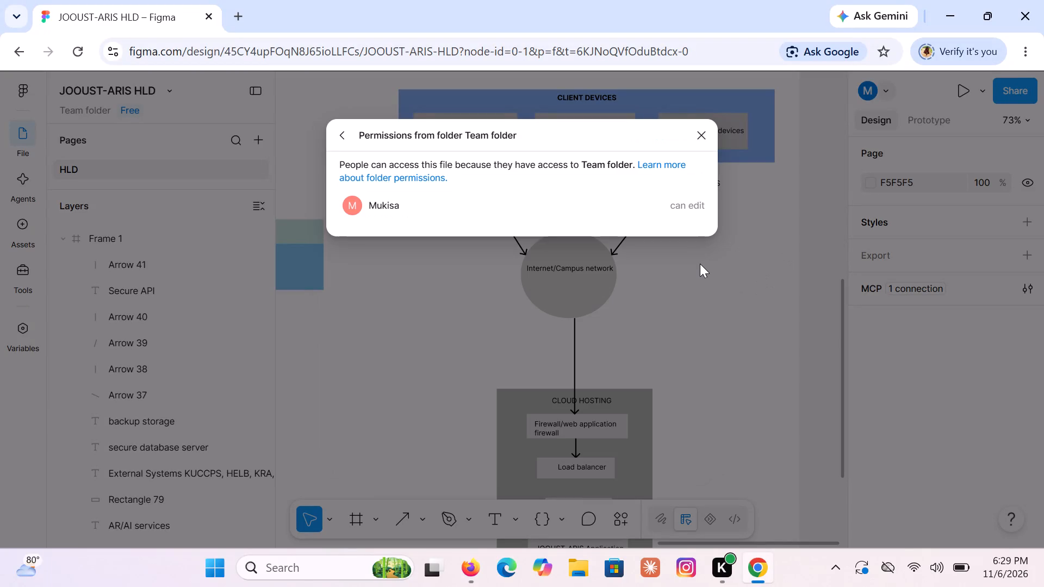
{"action": "left_click", "coordinate": [697, 132]}
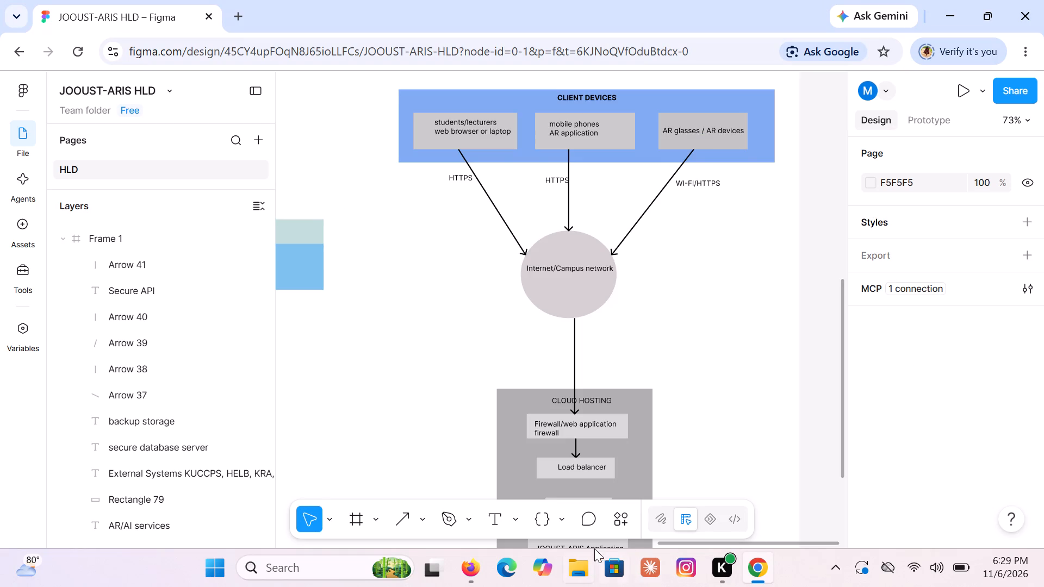
Search the computer for WhatsApp and open the app.
{"action": "left_click", "coordinate": [318, 567]}
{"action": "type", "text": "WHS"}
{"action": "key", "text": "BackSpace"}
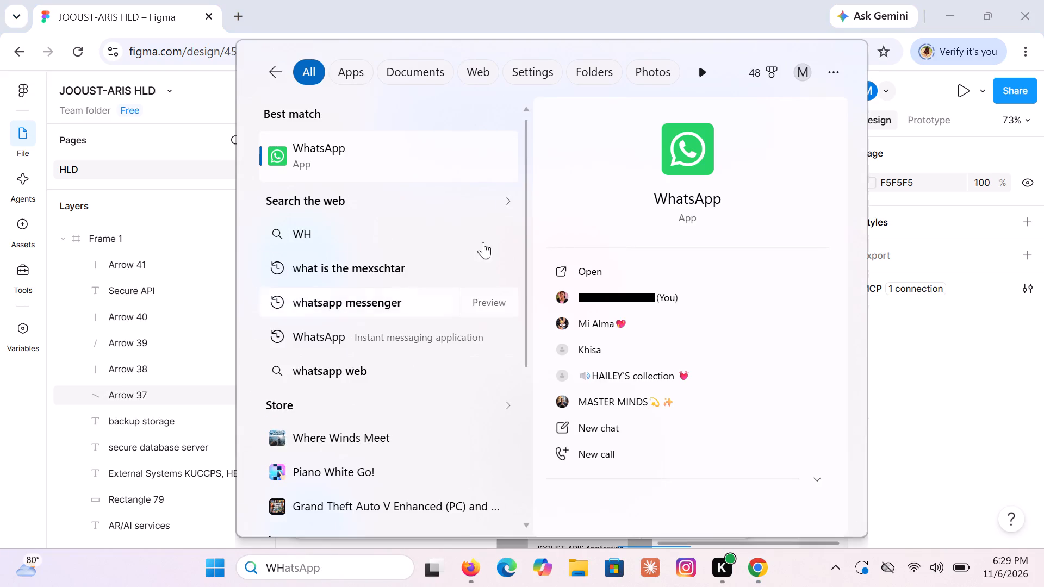
{"action": "left_click", "coordinate": [599, 270]}
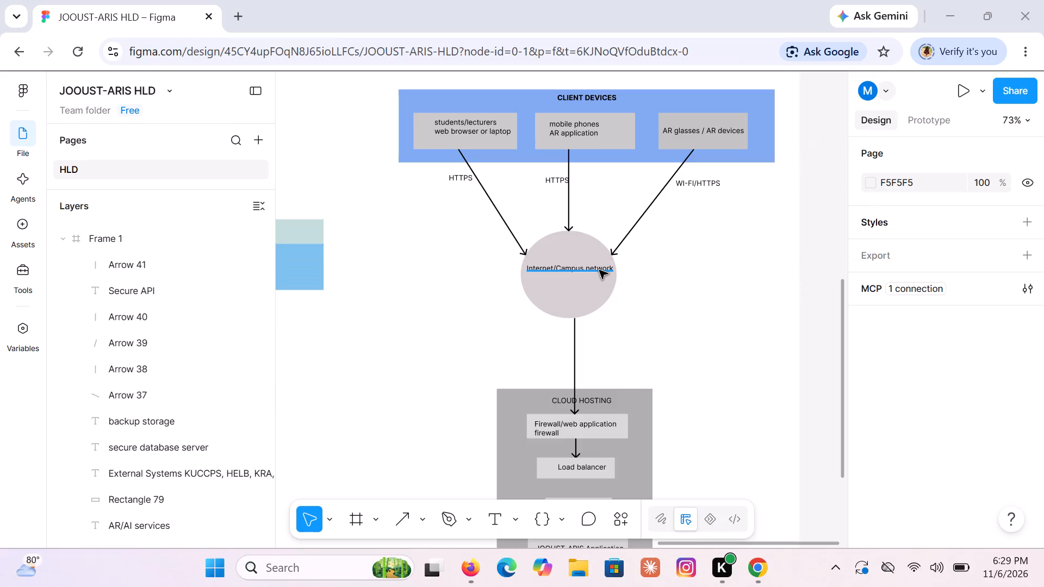
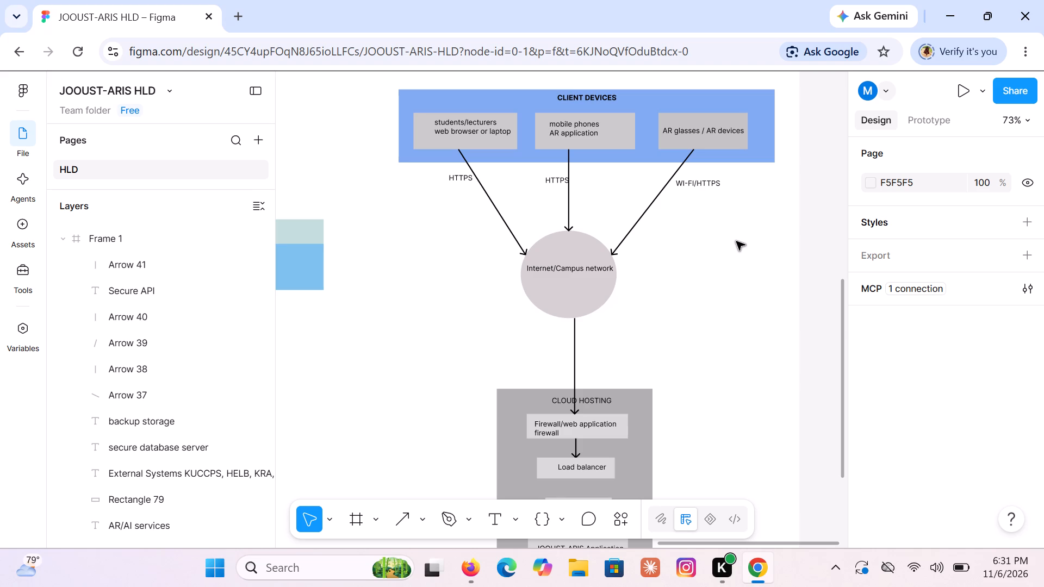
Select Frame 1, the frame holding the deployment diagram, and add two export settings to it.
{"action": "left_click", "coordinate": [132, 233]}
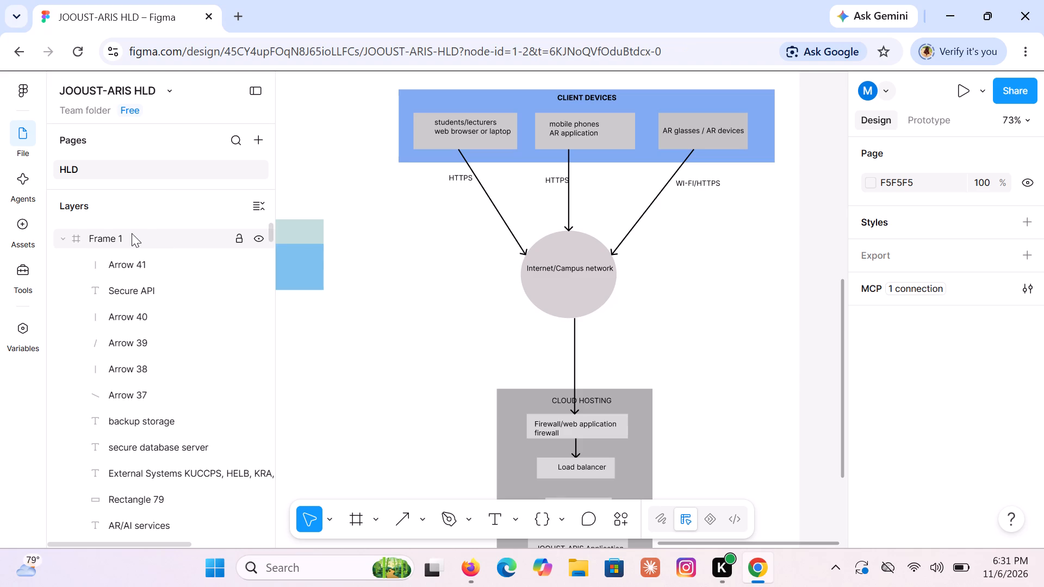
{"action": "left_click", "coordinate": [801, 261]}
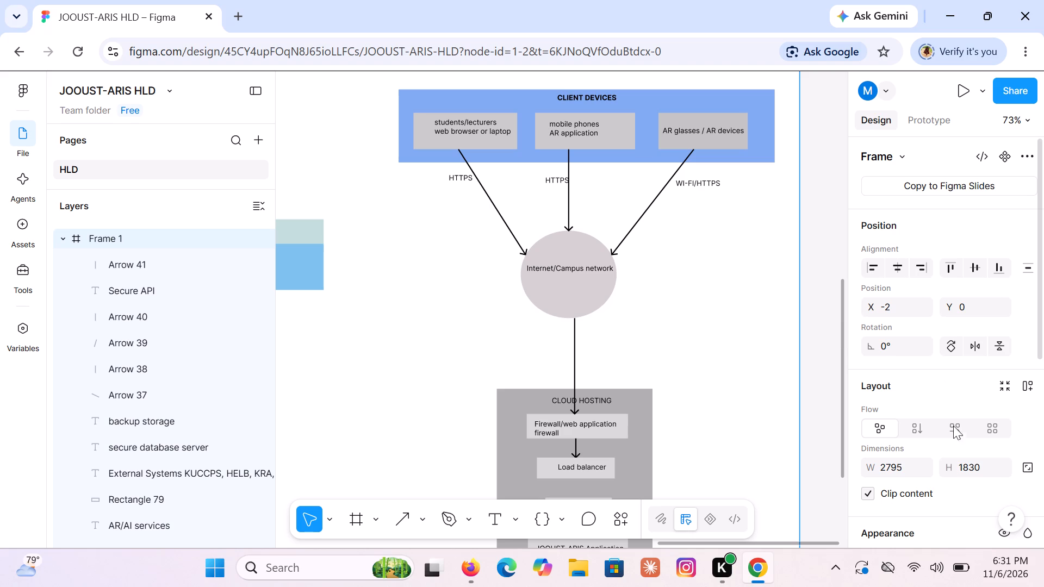
{"action": "double_click", "coordinate": [1043, 542]}
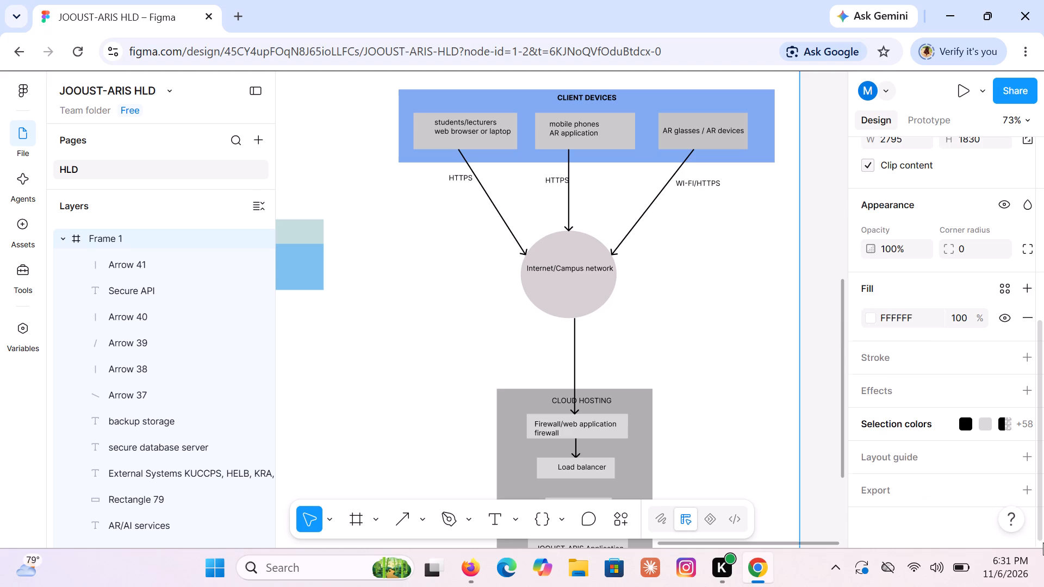
{"action": "triple_click", "coordinate": [1043, 542]}
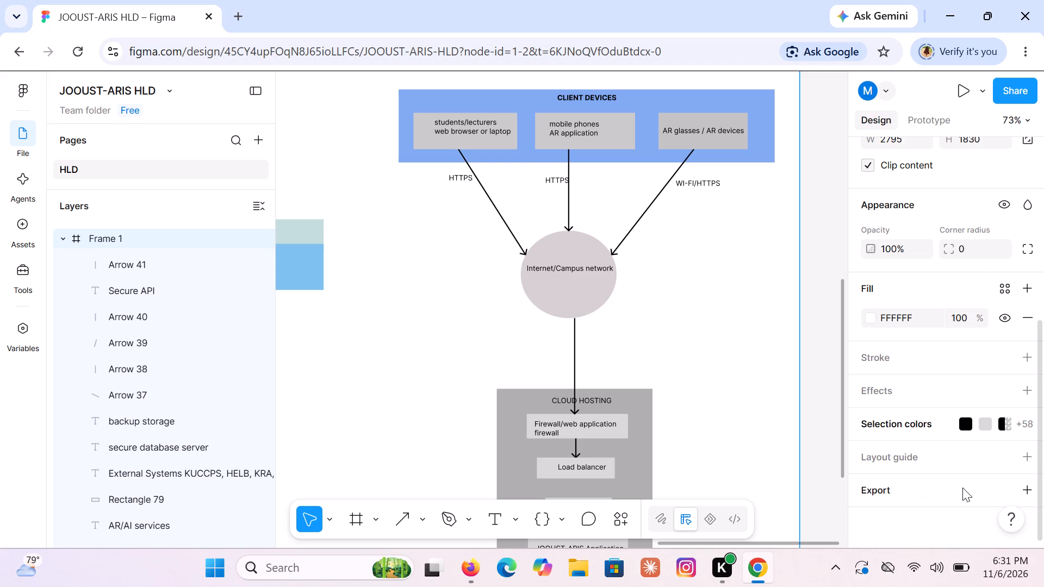
{"action": "left_click", "coordinate": [1026, 484]}
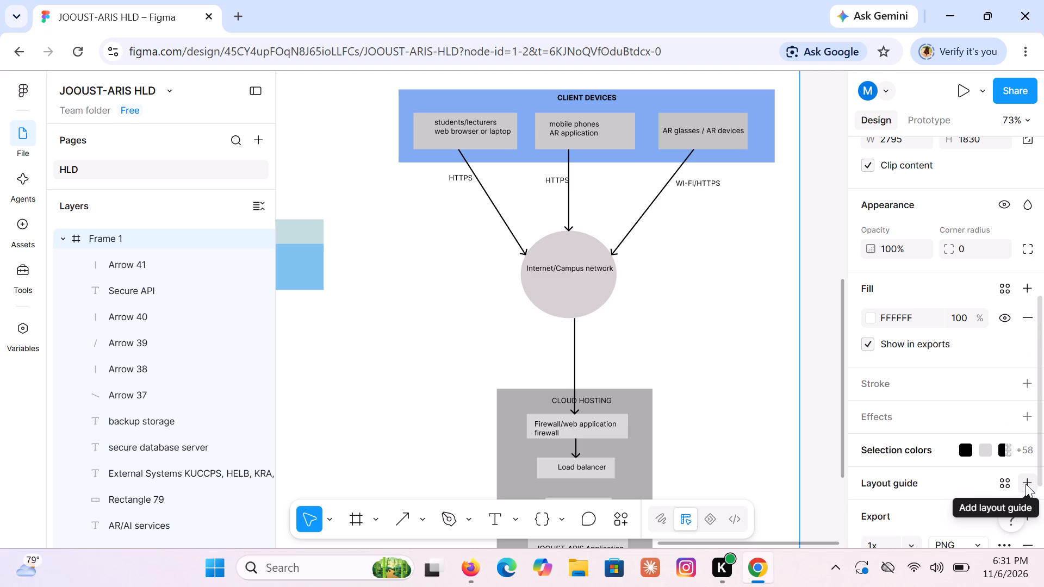
{"action": "left_click", "coordinate": [1024, 517]}
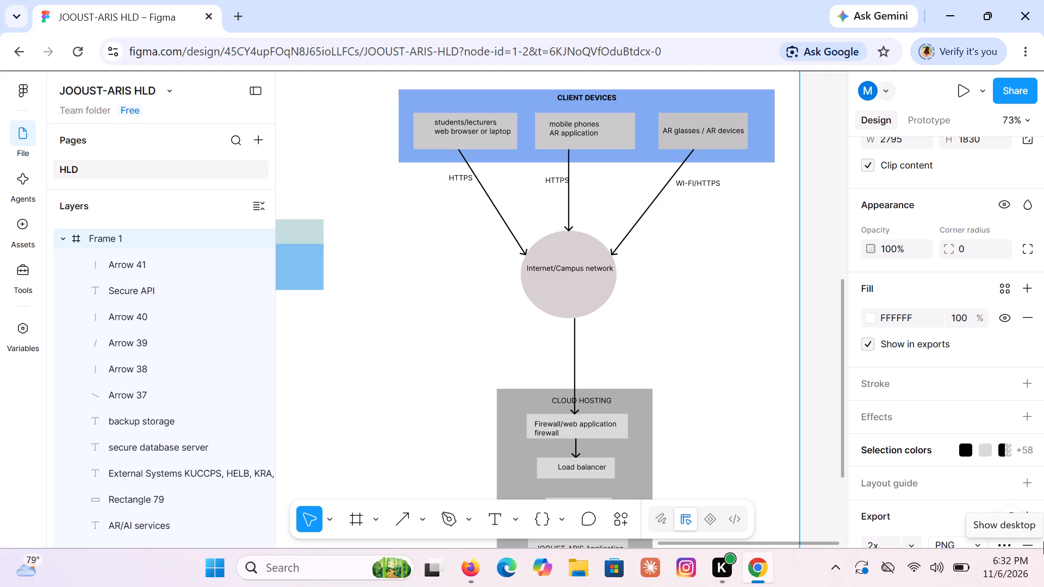
Set the file type of both of Frame 1's export settings to PDF.
{"action": "triple_click", "coordinate": [1043, 541]}
{"action": "left_click", "coordinate": [1043, 541]}
{"action": "triple_click", "coordinate": [1043, 542]}
{"action": "left_click", "coordinate": [1041, 481]}
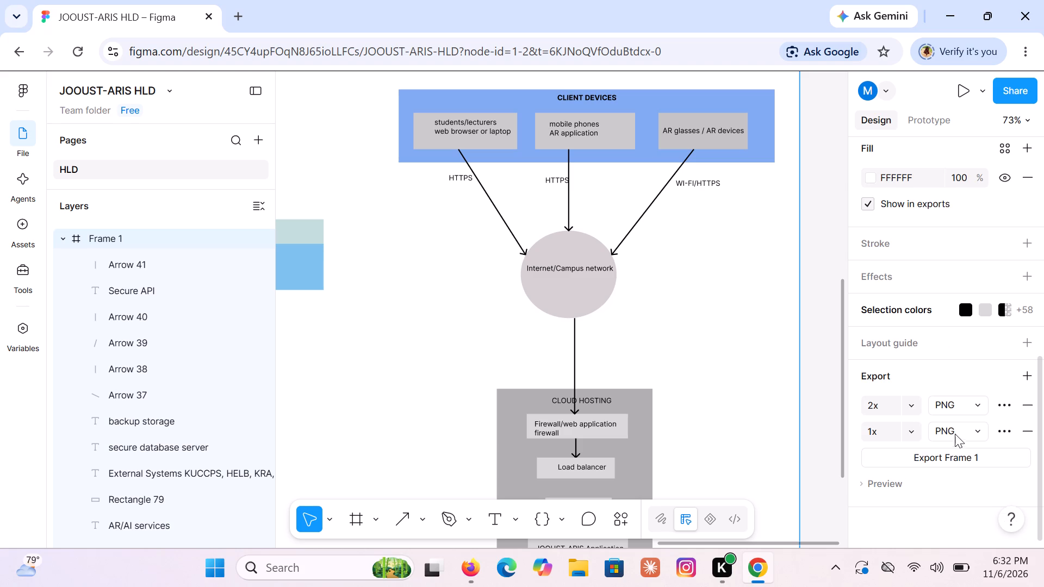
{"action": "left_click", "coordinate": [978, 407]}
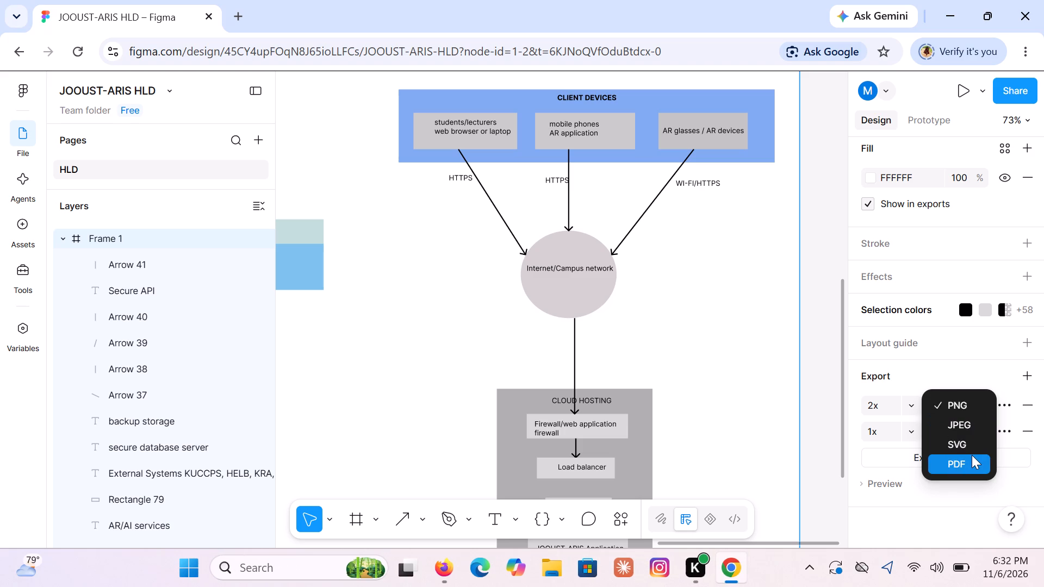
{"action": "left_click", "coordinate": [948, 498]}
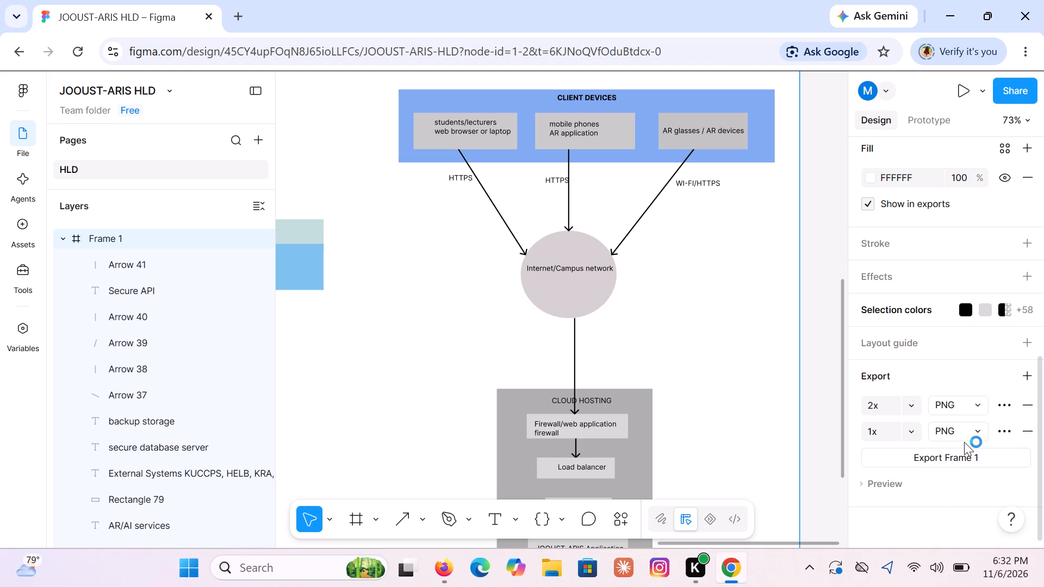
{"action": "left_click", "coordinate": [977, 431]}
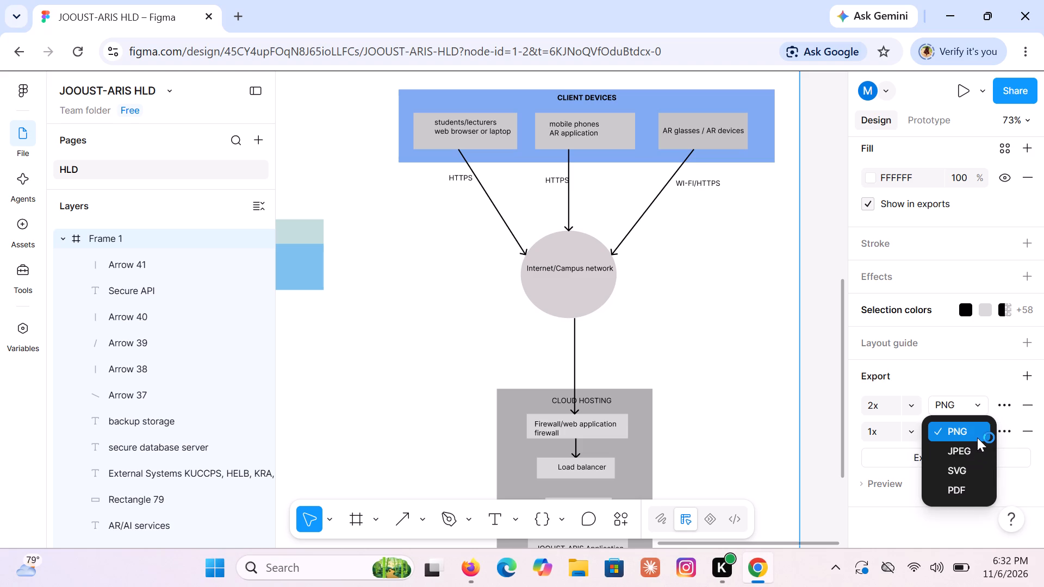
{"action": "left_click", "coordinate": [967, 488]}
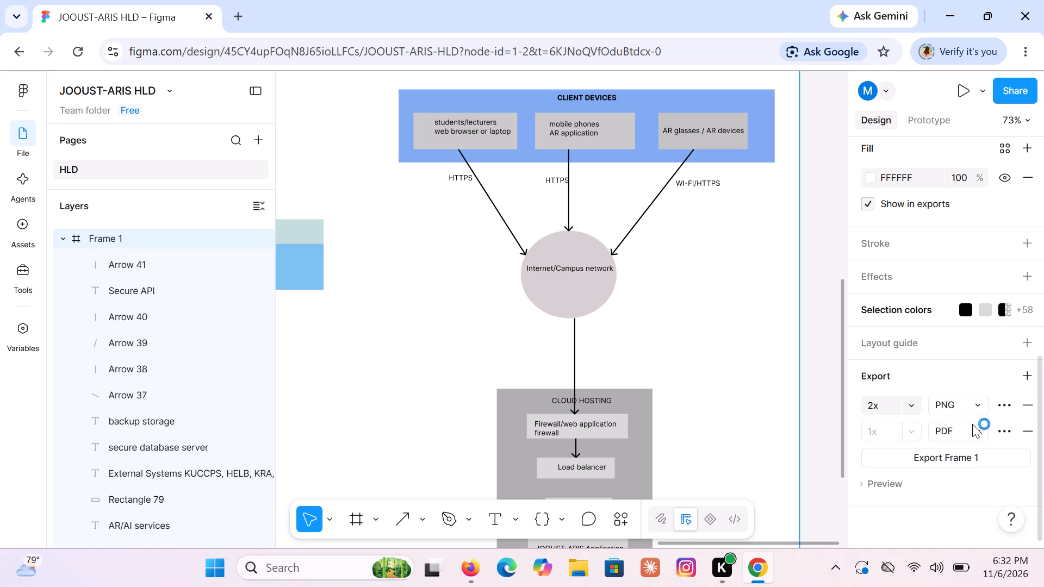
{"action": "left_click", "coordinate": [977, 405]}
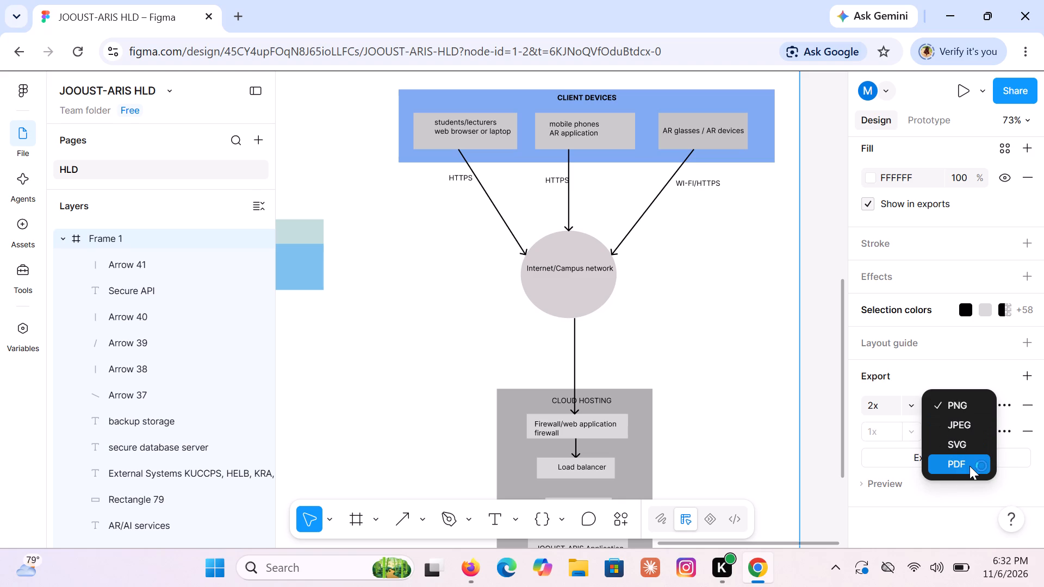
{"action": "left_click", "coordinate": [970, 459]}
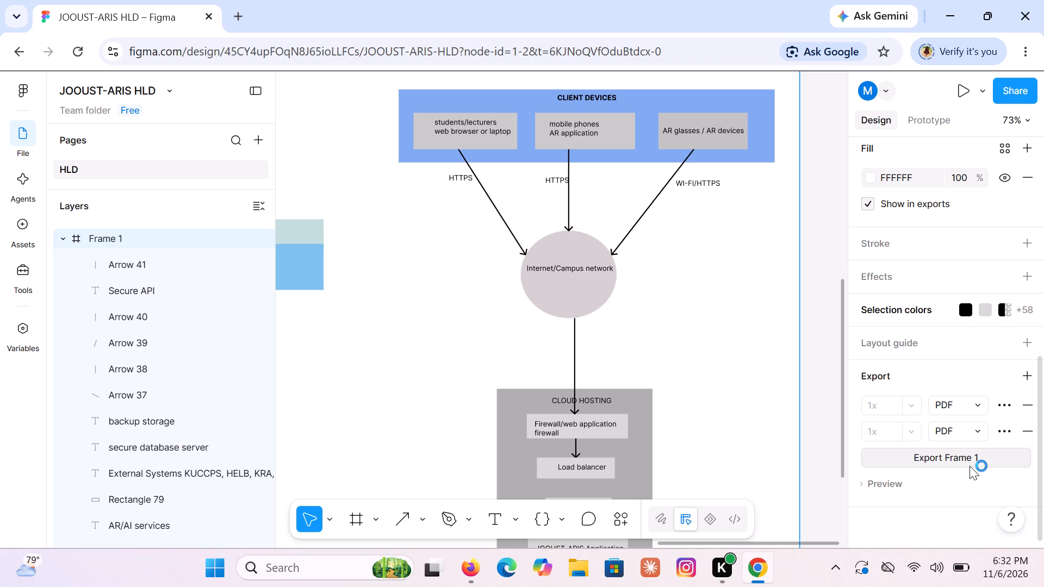
Export Frame 1 with the PDF export settings.
{"action": "left_click", "coordinate": [970, 459]}
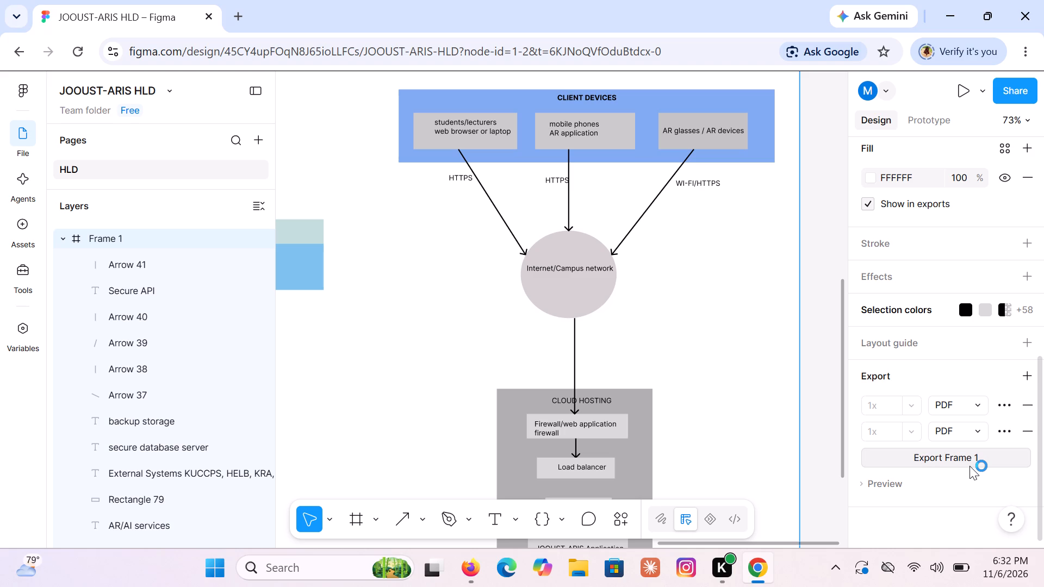
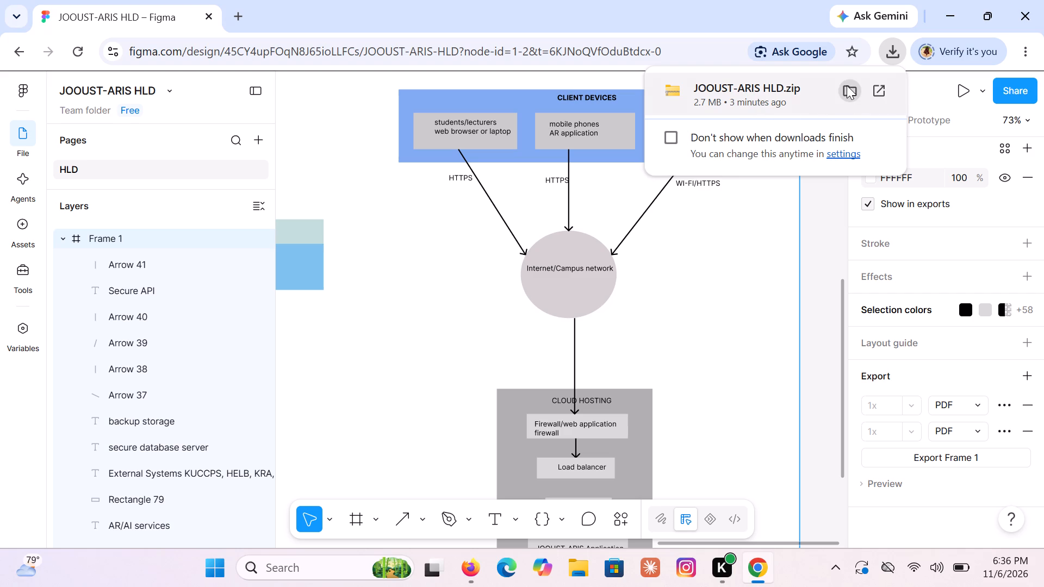
Open the downloaded JOOUST-ARIS HLD.zip and examine the exported Frame 1 and Frame 1-1 PDFs, closing the viewer when done.
{"action": "left_click", "coordinate": [878, 87]}
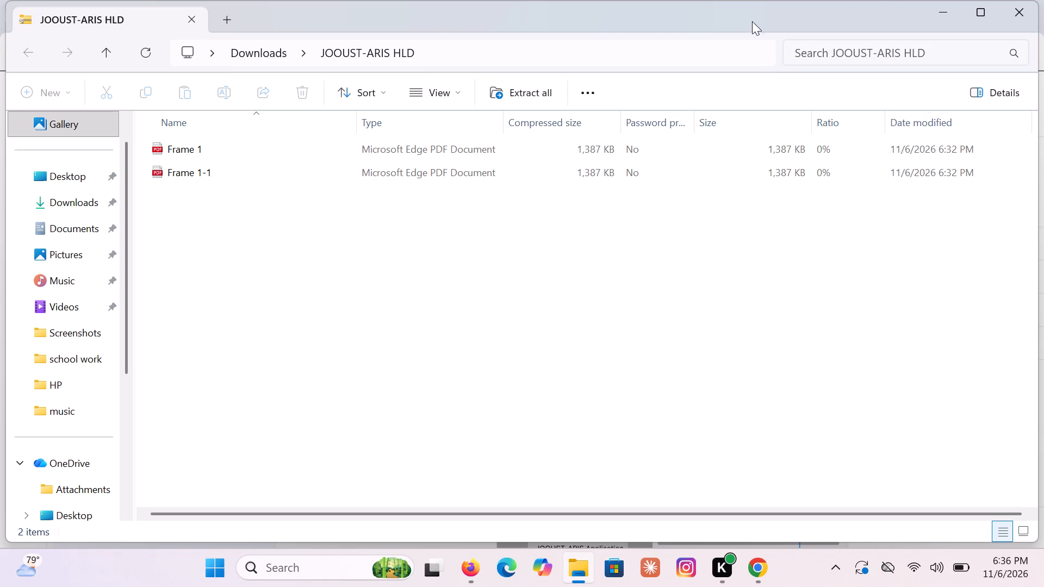
{"action": "double_click", "coordinate": [498, 147]}
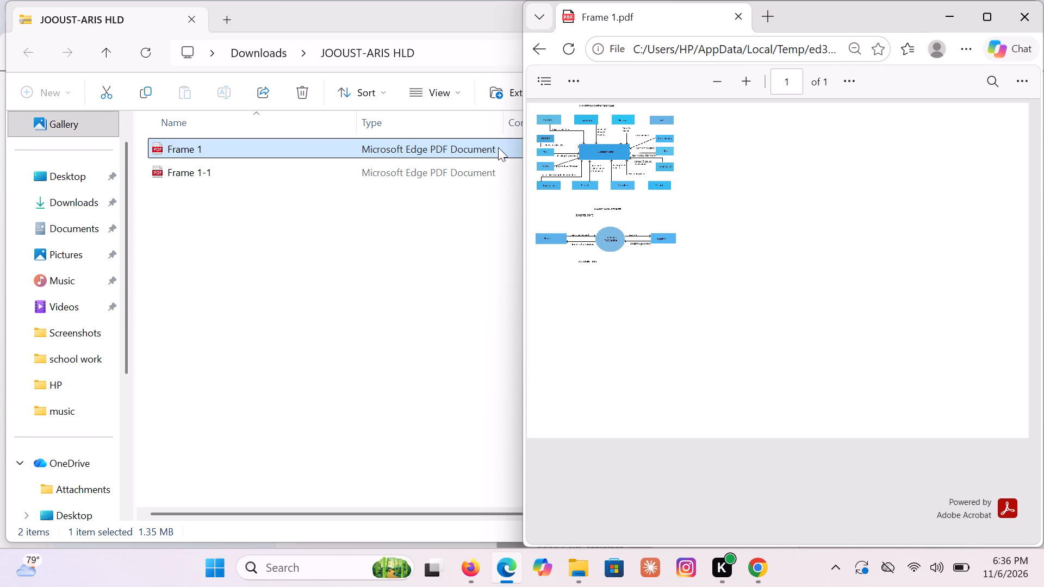
{"action": "left_click", "coordinate": [498, 147]}
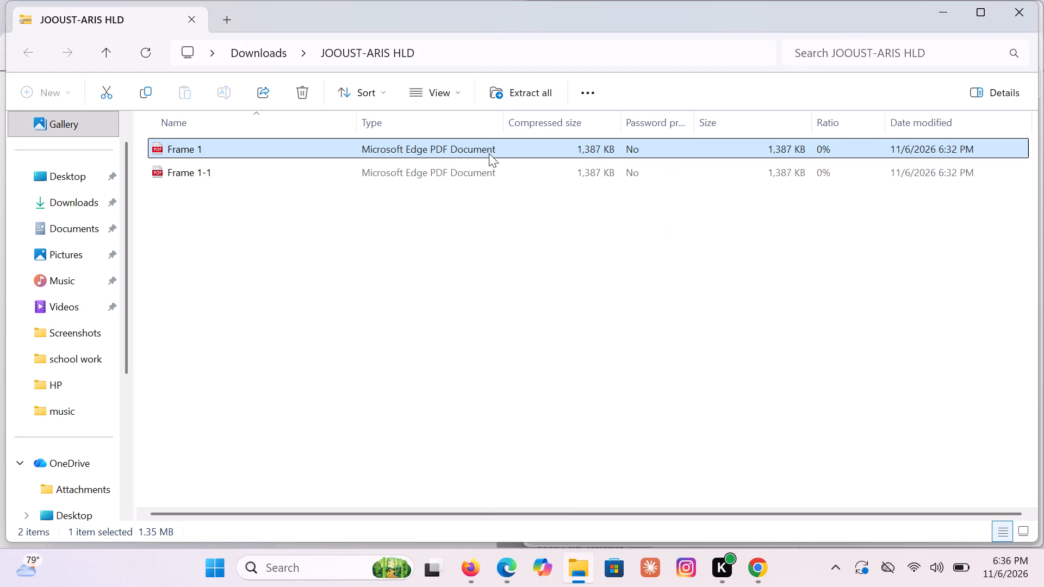
{"action": "double_click", "coordinate": [489, 165]}
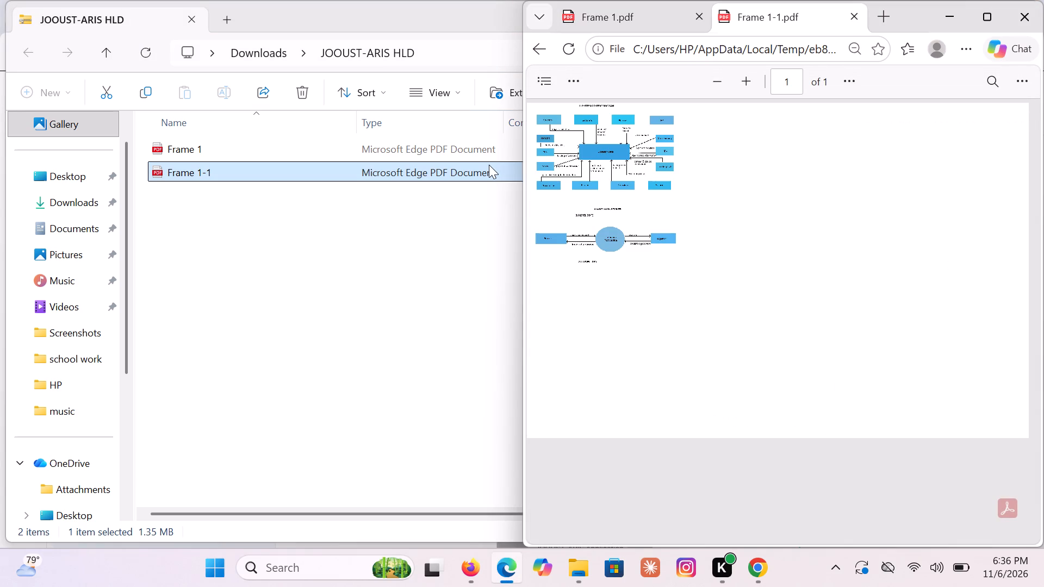
{"action": "left_click", "coordinate": [696, 151]}
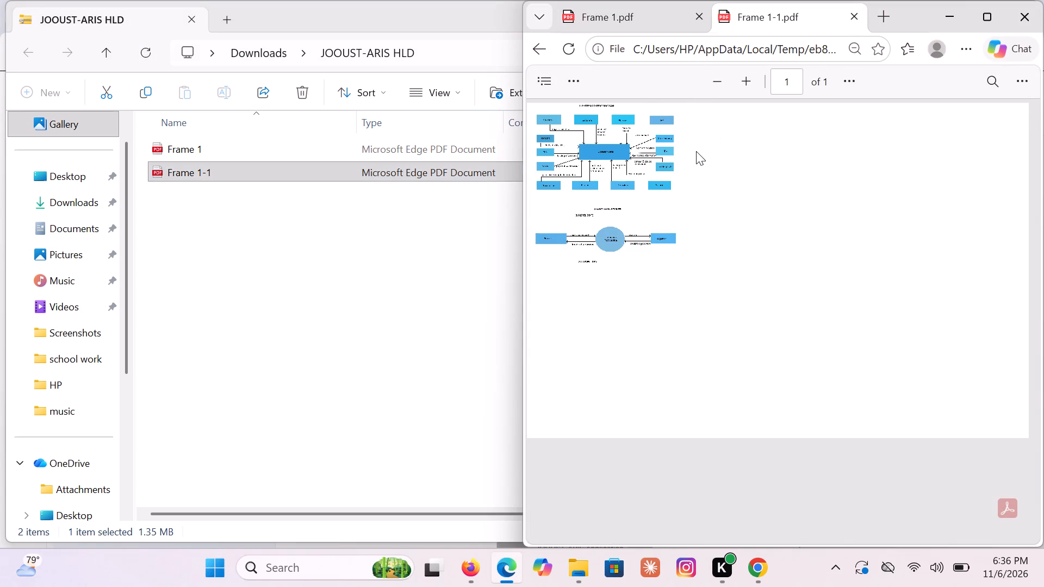
{"action": "double_click", "coordinate": [696, 151]}
{"action": "left_click", "coordinate": [696, 151]}
{"action": "left_click", "coordinate": [990, 14]}
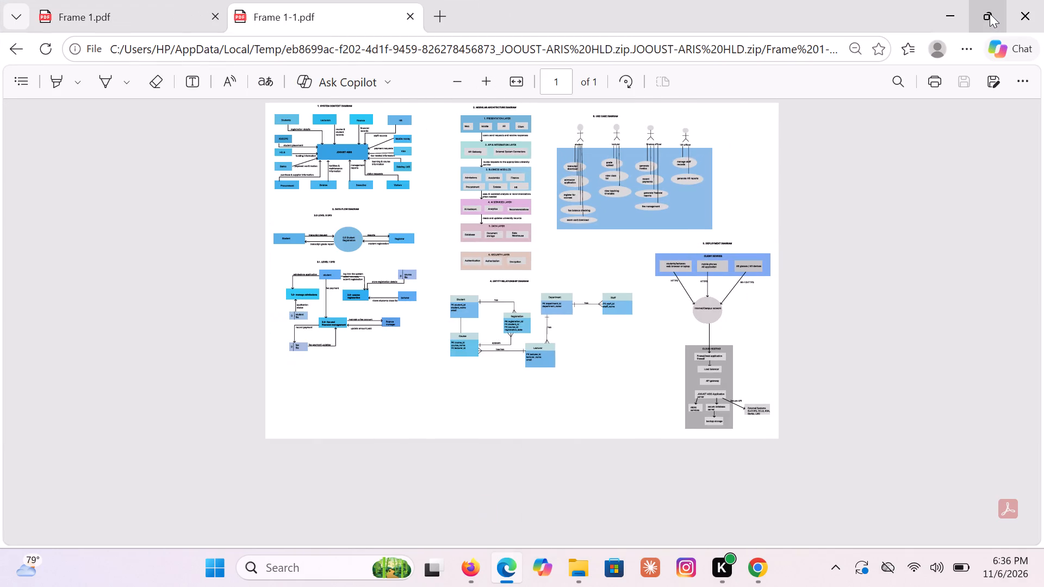
{"action": "left_click", "coordinate": [1028, 5]}
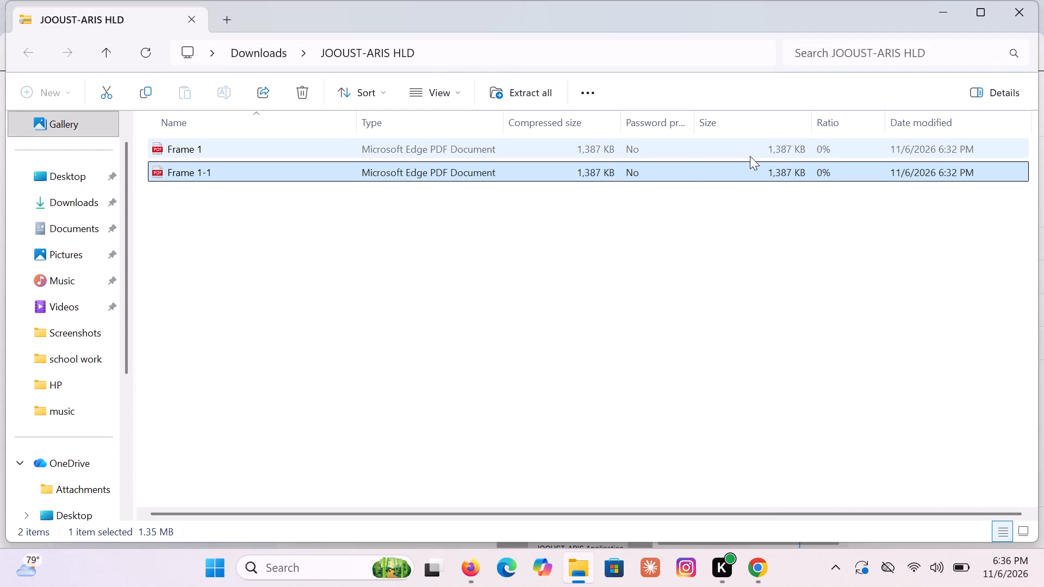
Reopen the exported Frame 1 PDF from the JOOUST-ARIS HLD archive to examine its diagrams, and close the viewer.
{"action": "double_click", "coordinate": [750, 156]}
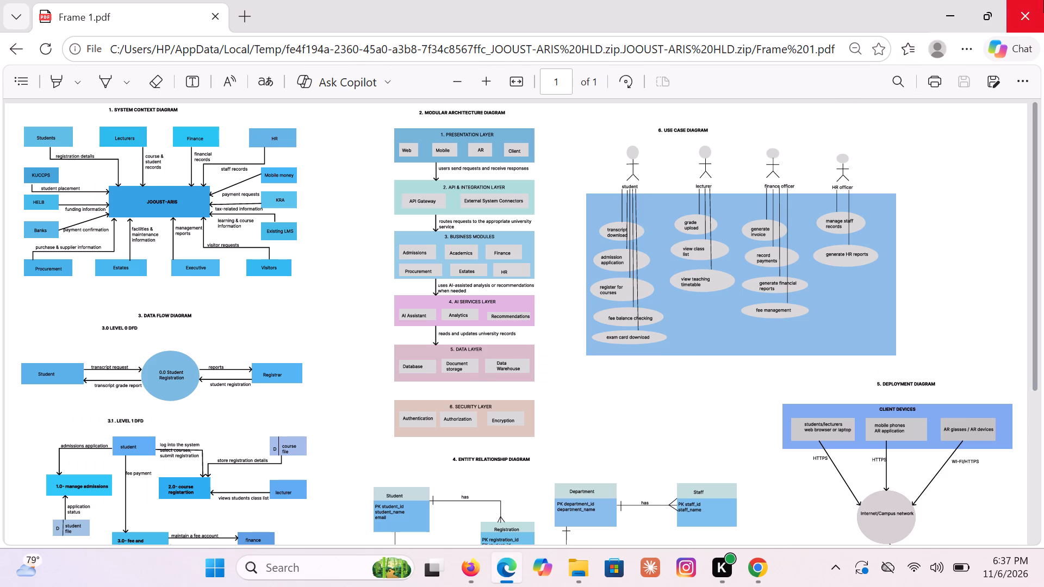
{"action": "left_click", "coordinate": [1031, 10]}
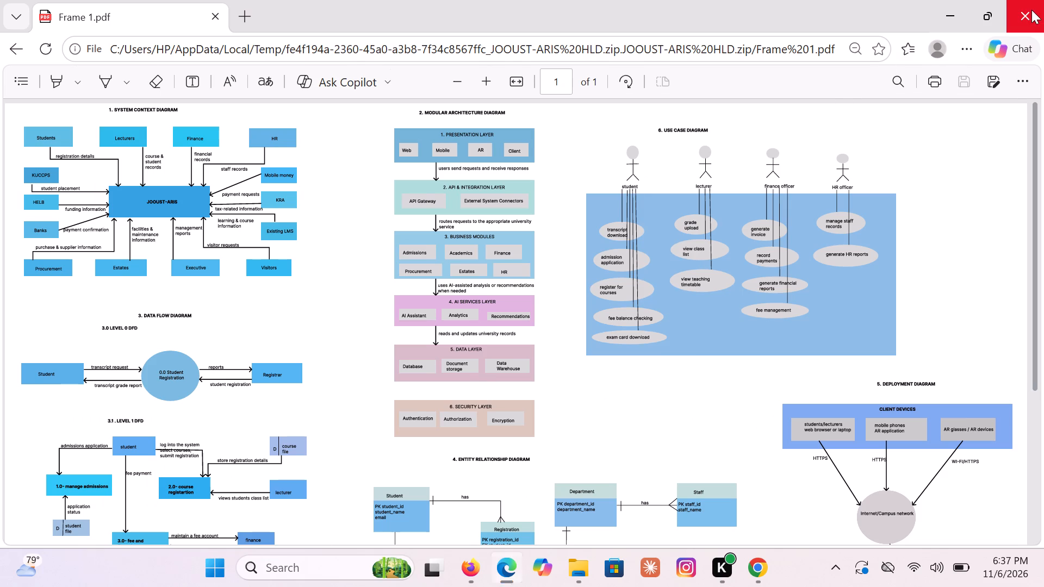
{"action": "left_click", "coordinate": [1031, 10]}
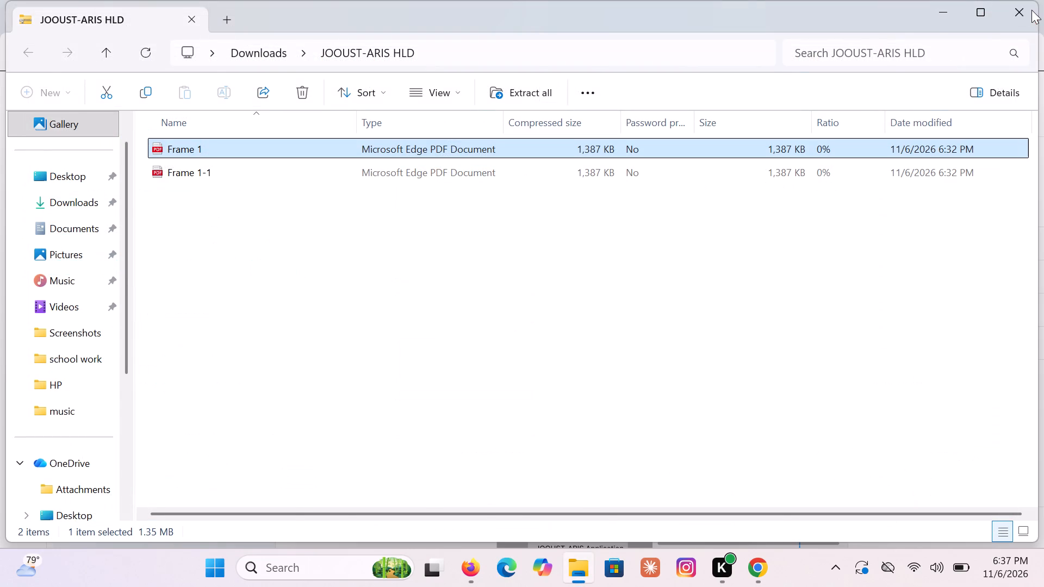
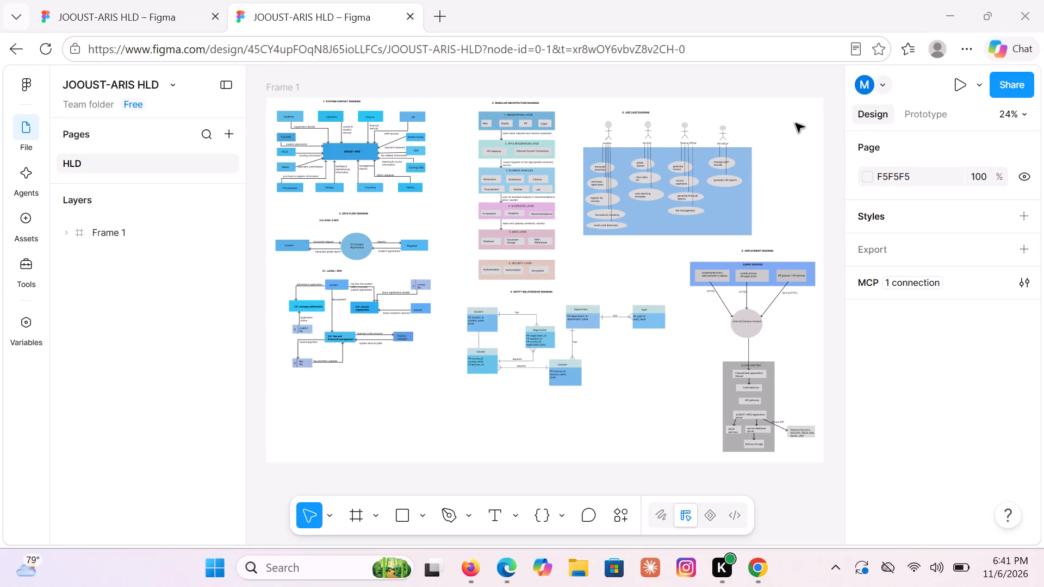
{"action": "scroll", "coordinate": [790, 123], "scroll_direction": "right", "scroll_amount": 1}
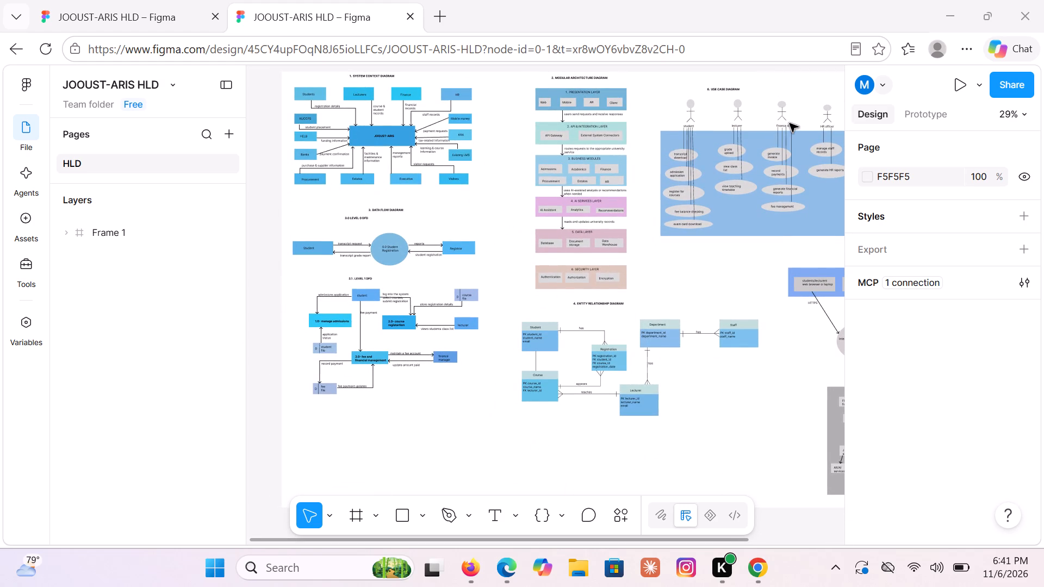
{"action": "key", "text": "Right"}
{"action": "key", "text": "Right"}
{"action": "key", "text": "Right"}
Close the two browser windows that have the JOOUST-ARIS HLD design file open.
{"action": "left_click", "coordinate": [1034, 17]}
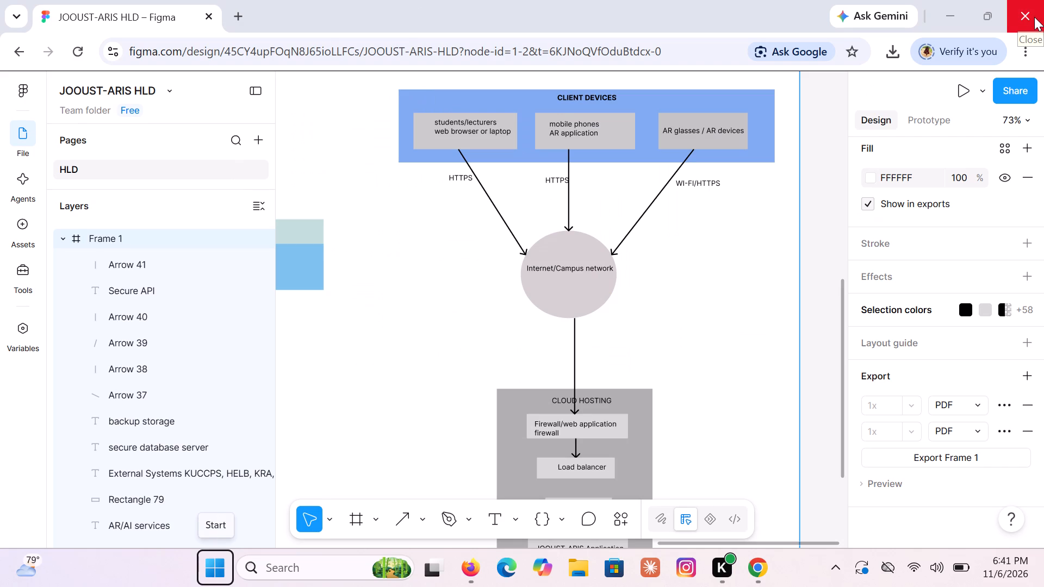
{"action": "left_click", "coordinate": [1034, 17]}
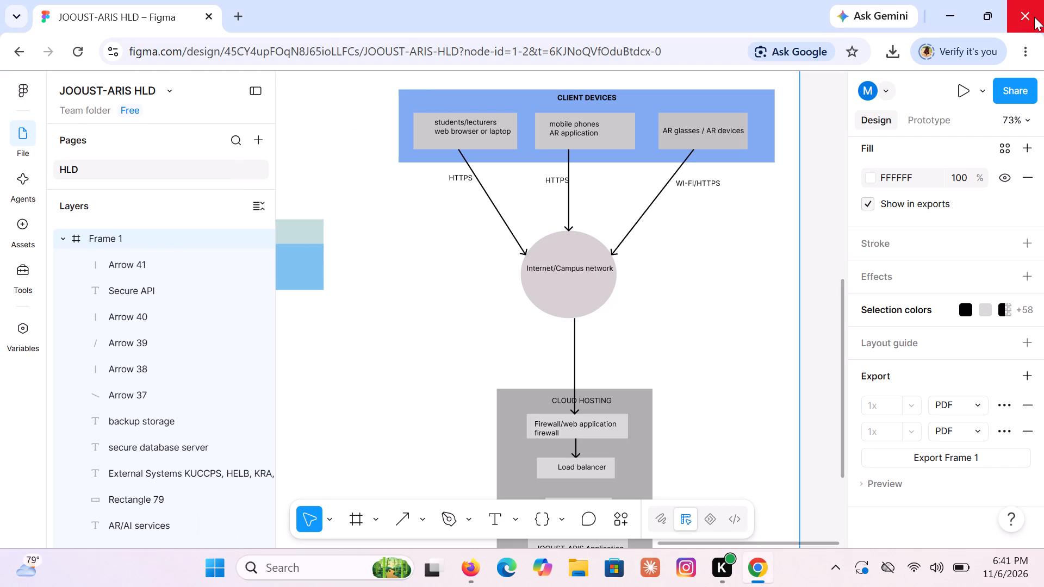